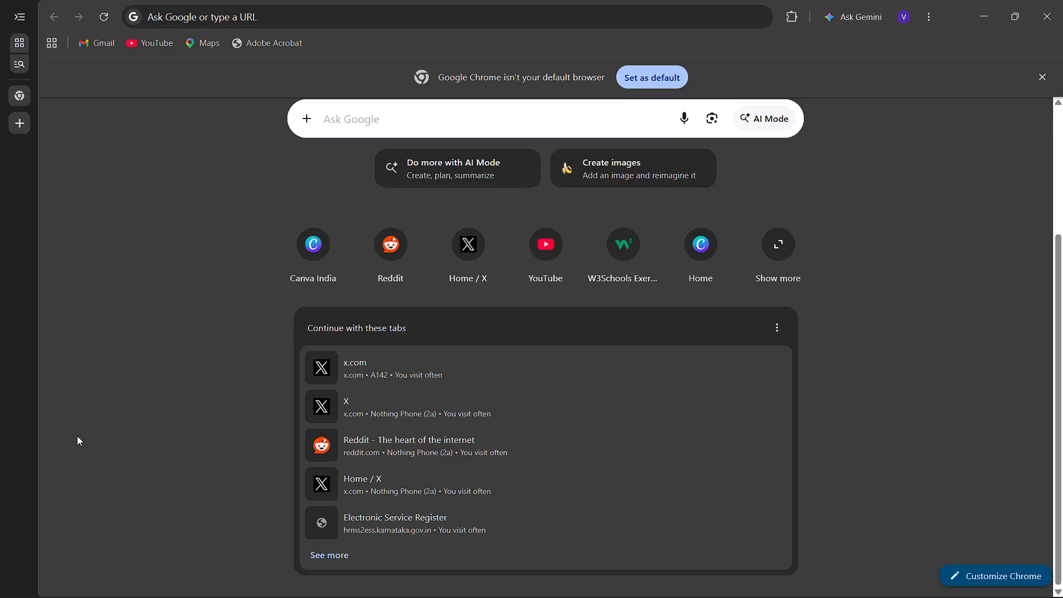
Open the Canva India site from the new tab page's shortcuts and let it sign in to the home page.
{"action": "scroll", "coordinate": [77, 436], "scroll_direction": "down", "scroll_amount": 6}
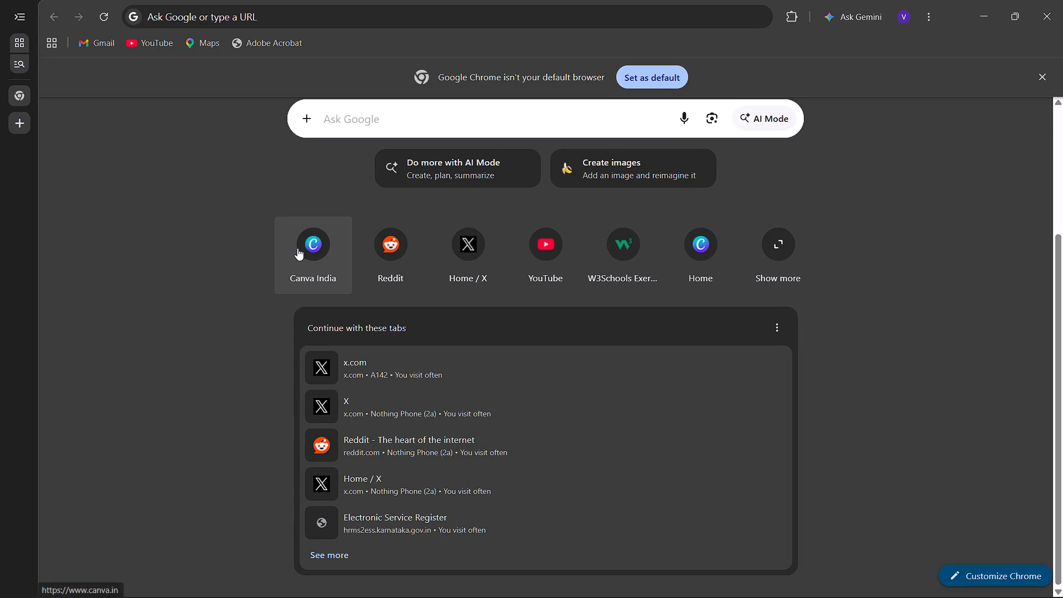
{"action": "left_click", "coordinate": [297, 248]}
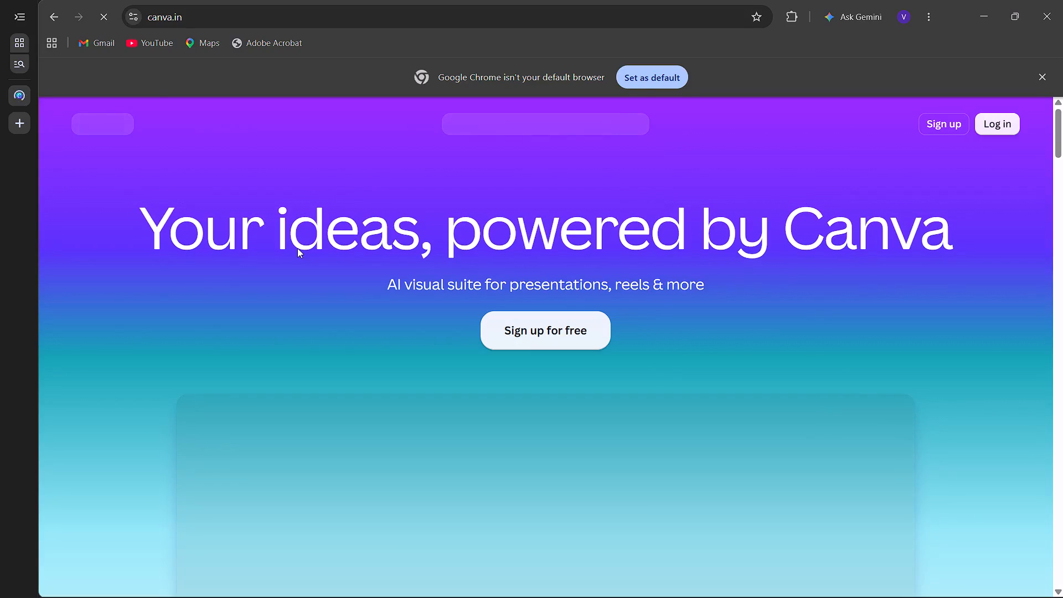
{"action": "scroll", "coordinate": [297, 248], "scroll_direction": "down", "scroll_amount": 5}
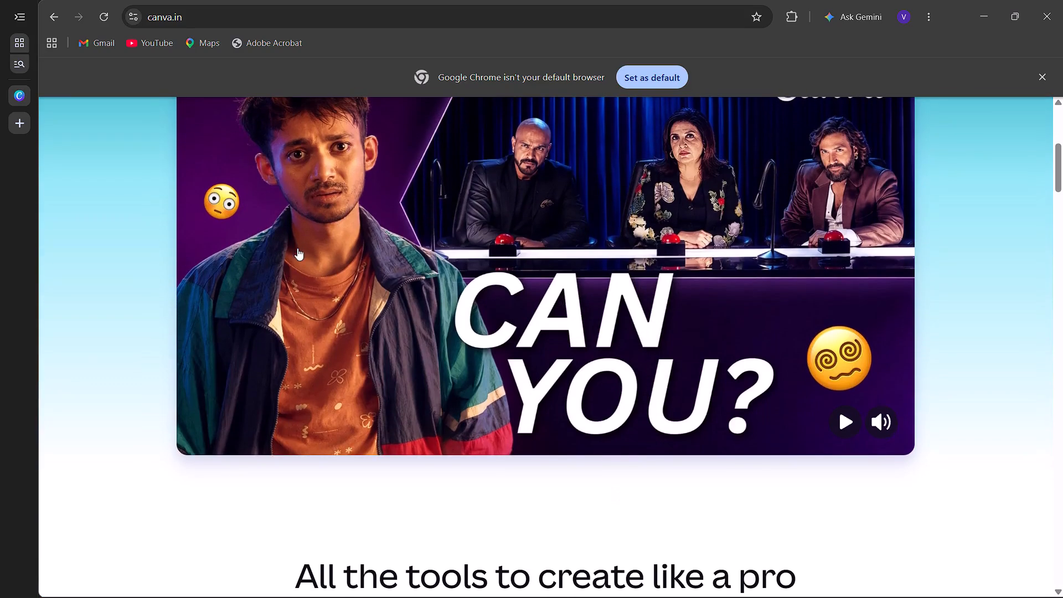
{"action": "scroll", "coordinate": [297, 248], "scroll_direction": "up", "scroll_amount": 2}
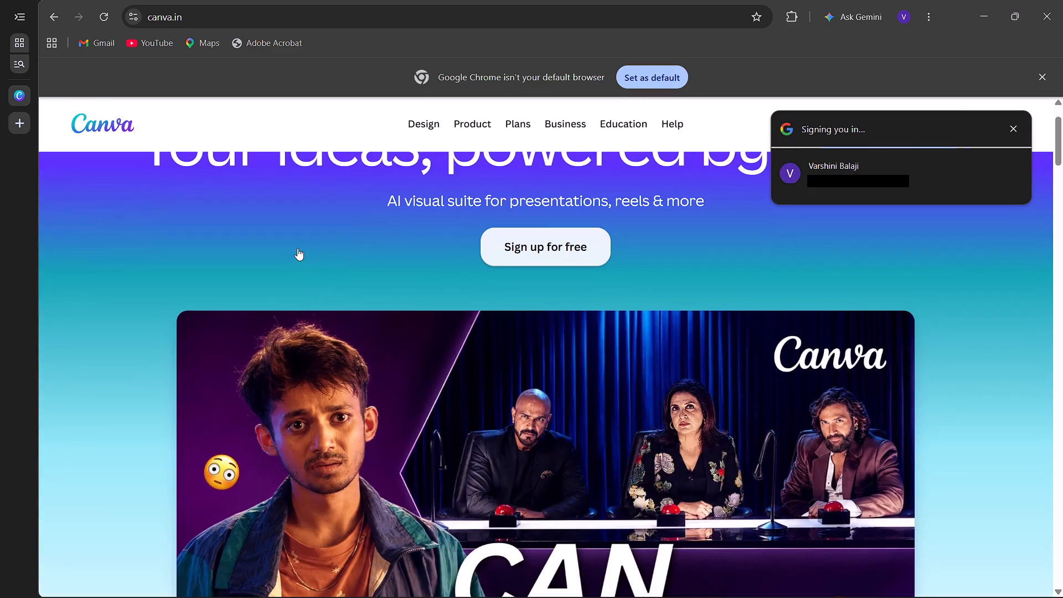
{"action": "scroll", "coordinate": [297, 248], "scroll_direction": "up", "scroll_amount": 1}
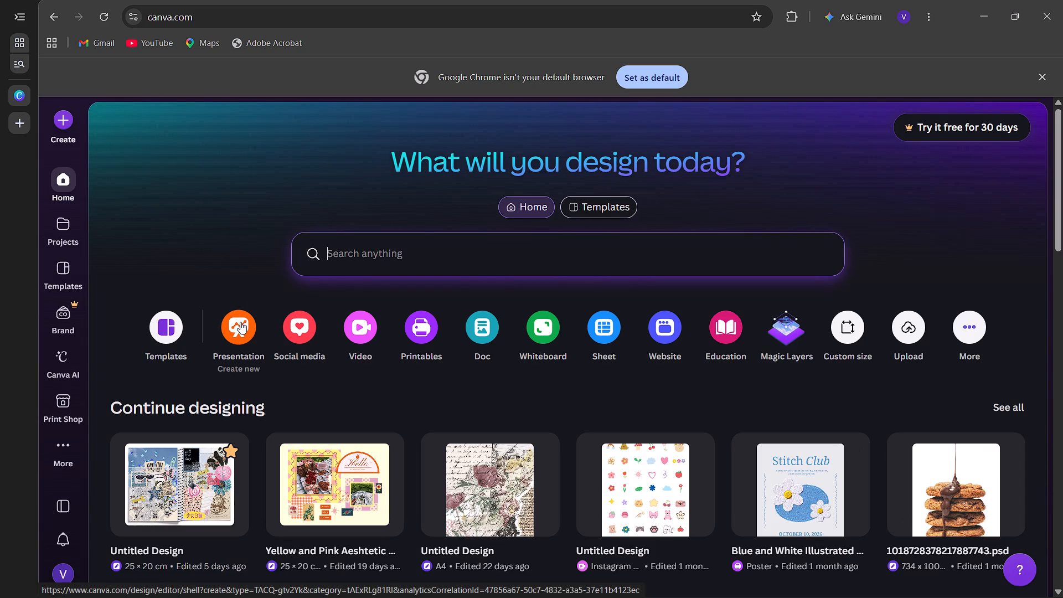
Open the full list of recent designs from the Continue designing section.
{"action": "scroll", "coordinate": [240, 322], "scroll_direction": "down", "scroll_amount": 2}
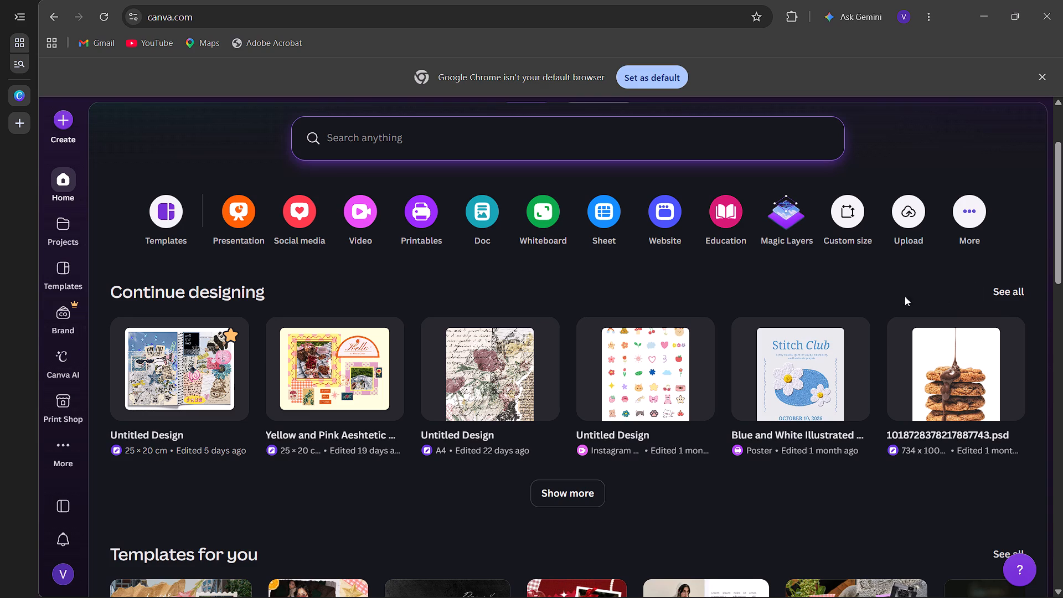
{"action": "left_click", "coordinate": [1008, 290]}
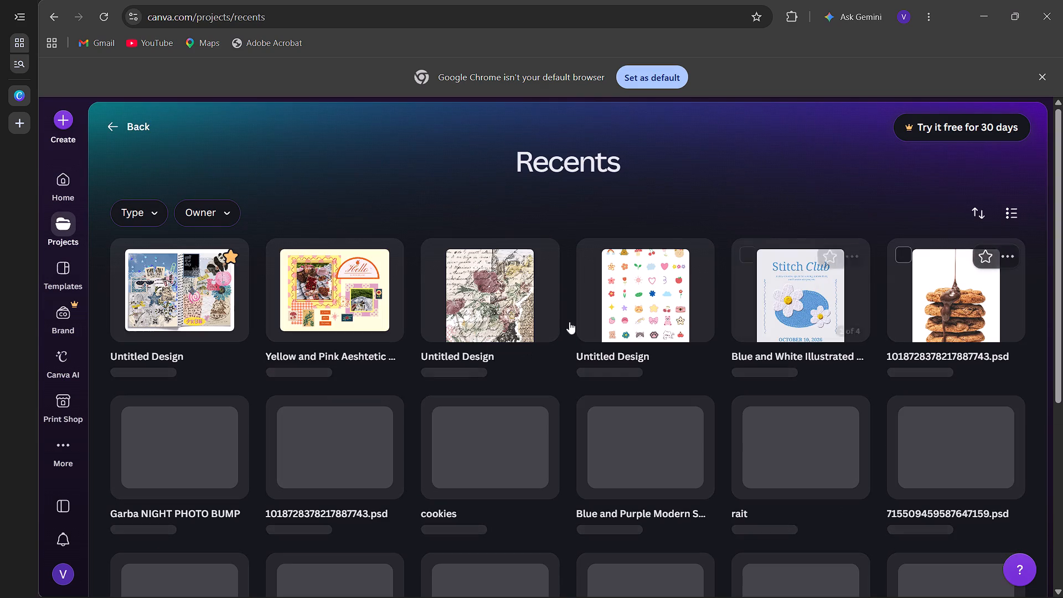
Look through the full list of recent designs down to the oldest ones for the juice menu design.
{"action": "scroll", "coordinate": [386, 334], "scroll_direction": "down", "scroll_amount": 9}
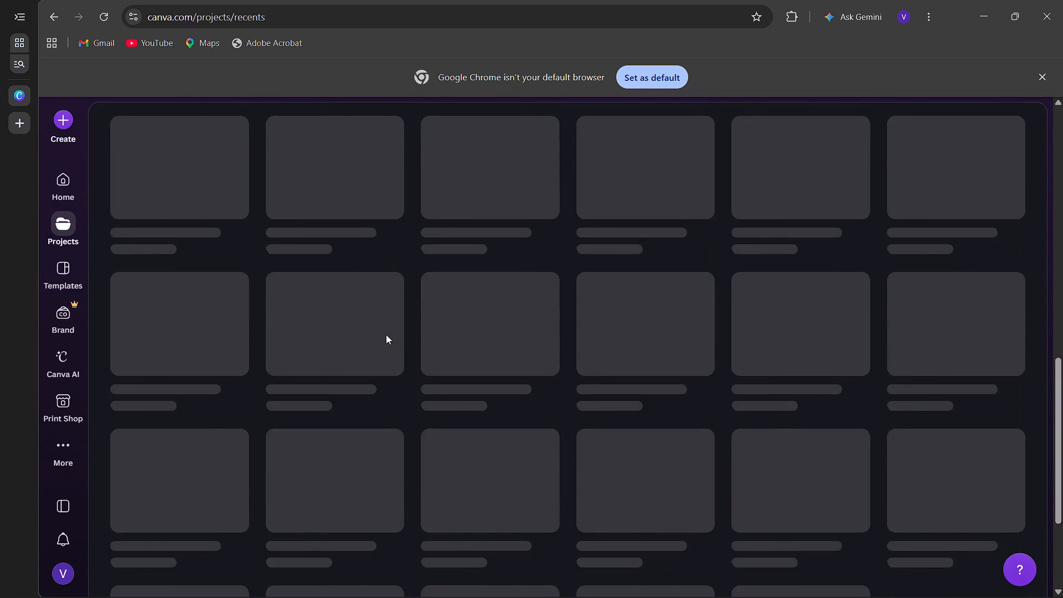
{"action": "scroll", "coordinate": [386, 334], "scroll_direction": "up", "scroll_amount": 3}
{"action": "scroll", "coordinate": [386, 334], "scroll_direction": "down", "scroll_amount": 1}
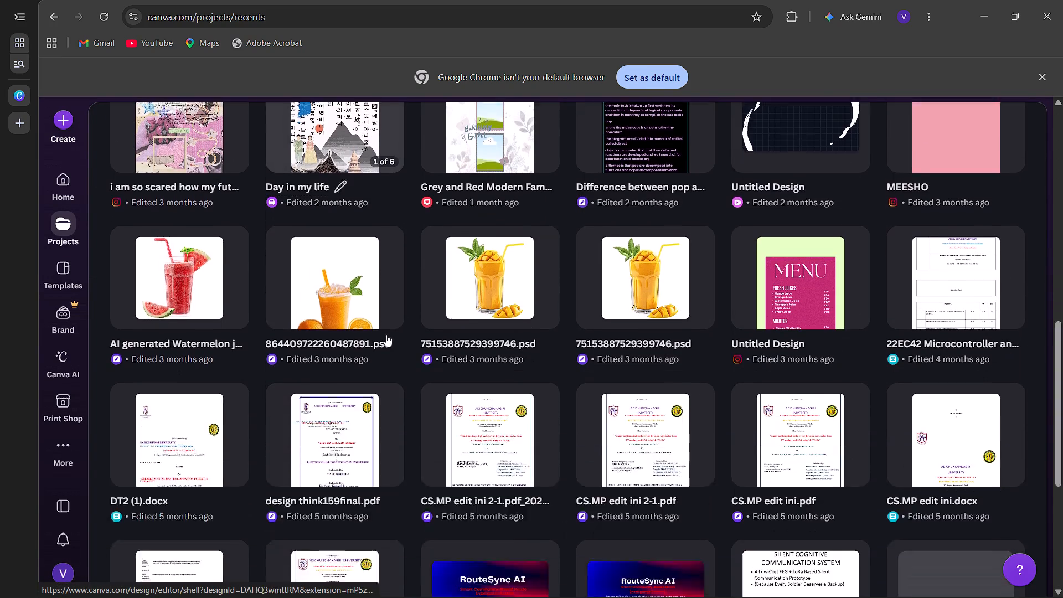
{"action": "scroll", "coordinate": [386, 334], "scroll_direction": "down", "scroll_amount": 5}
{"action": "scroll", "coordinate": [386, 334], "scroll_direction": "up", "scroll_amount": 1}
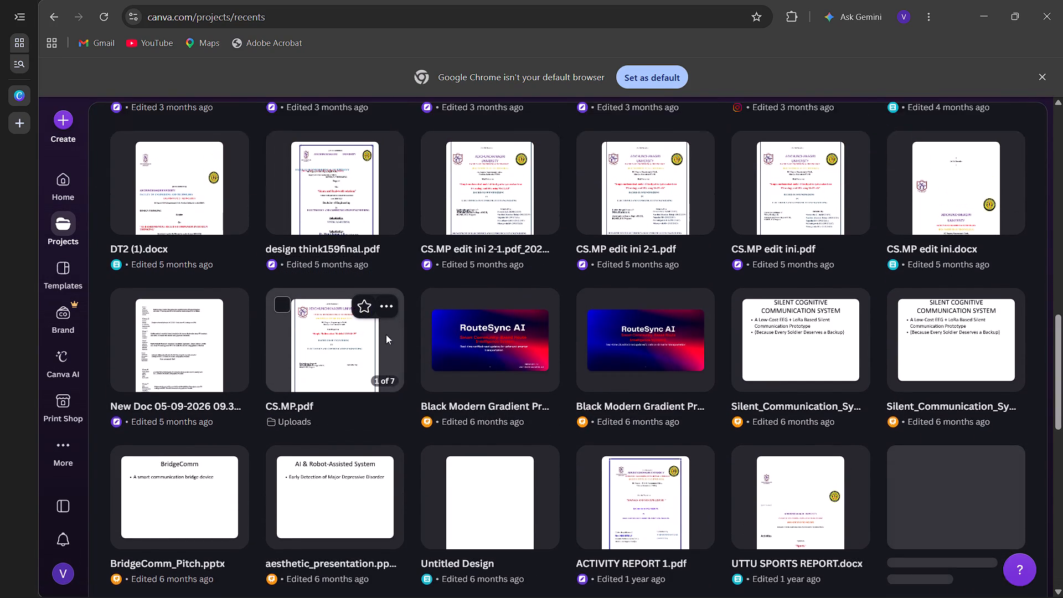
{"action": "scroll", "coordinate": [386, 334], "scroll_direction": "up", "scroll_amount": 1}
{"action": "scroll", "coordinate": [386, 334], "scroll_direction": "down", "scroll_amount": 6}
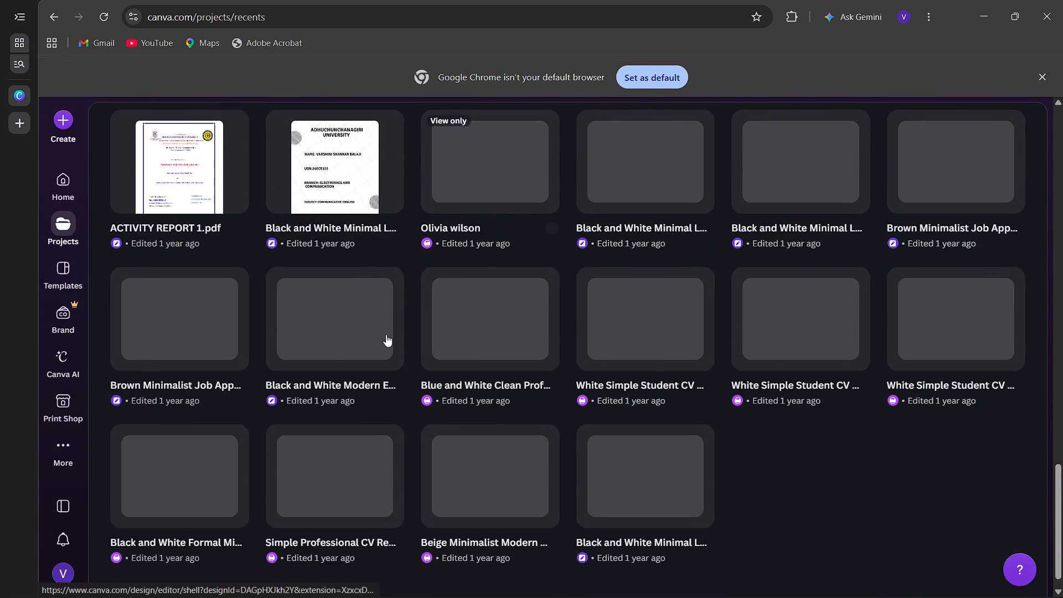
{"action": "scroll", "coordinate": [386, 334], "scroll_direction": "down", "scroll_amount": 3}
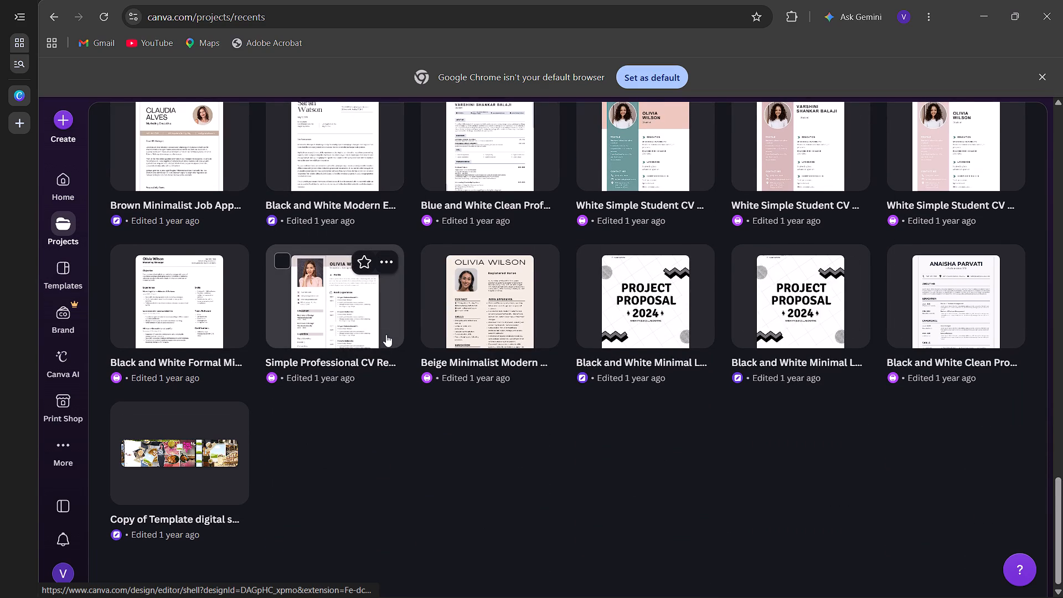
{"action": "scroll", "coordinate": [386, 334], "scroll_direction": "up", "scroll_amount": 3}
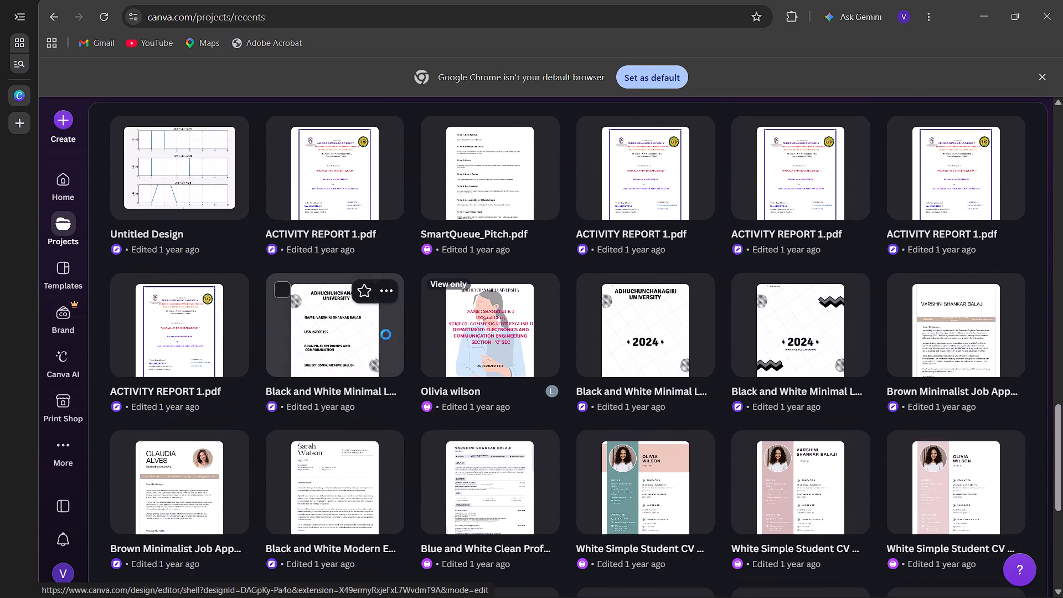
{"action": "scroll", "coordinate": [459, 347], "scroll_direction": "up", "scroll_amount": 2}
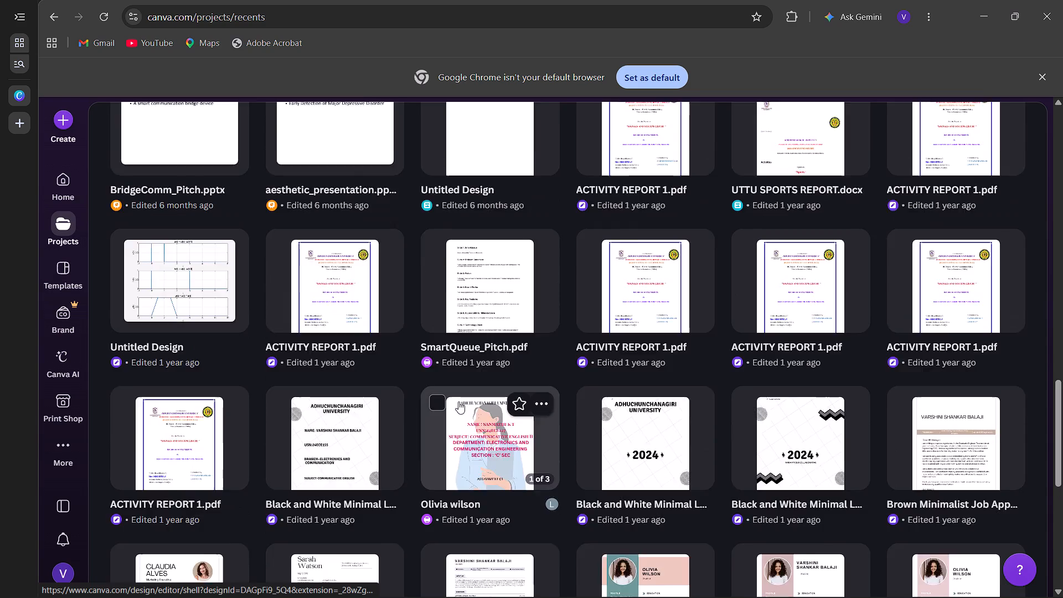
{"action": "scroll", "coordinate": [458, 401], "scroll_direction": "up", "scroll_amount": 8}
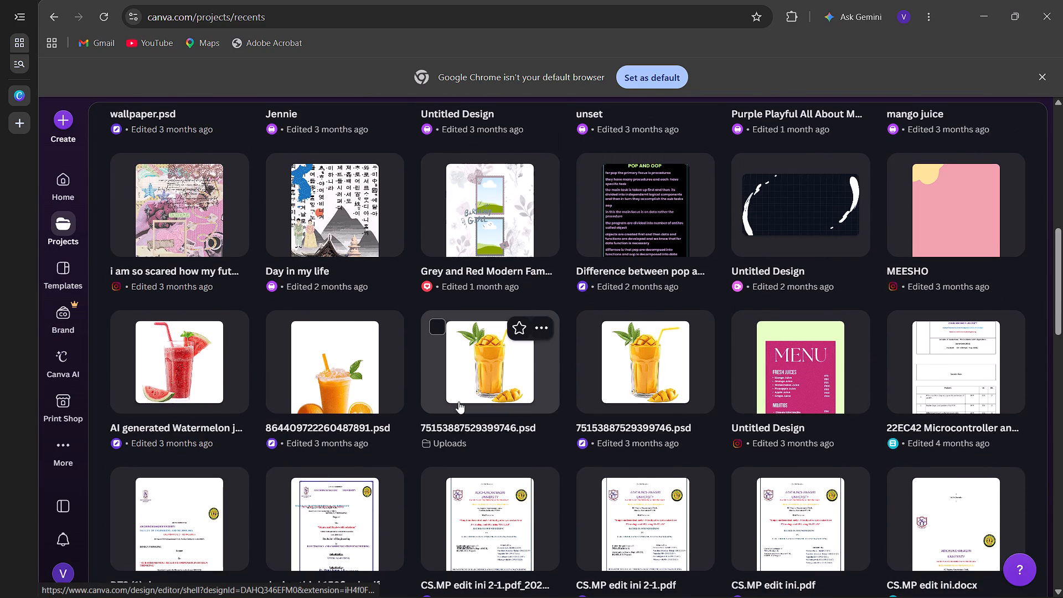
Open the untitled Instagram Story design with the pink MENU card listing fresh juices.
{"action": "left_click", "coordinate": [767, 369]}
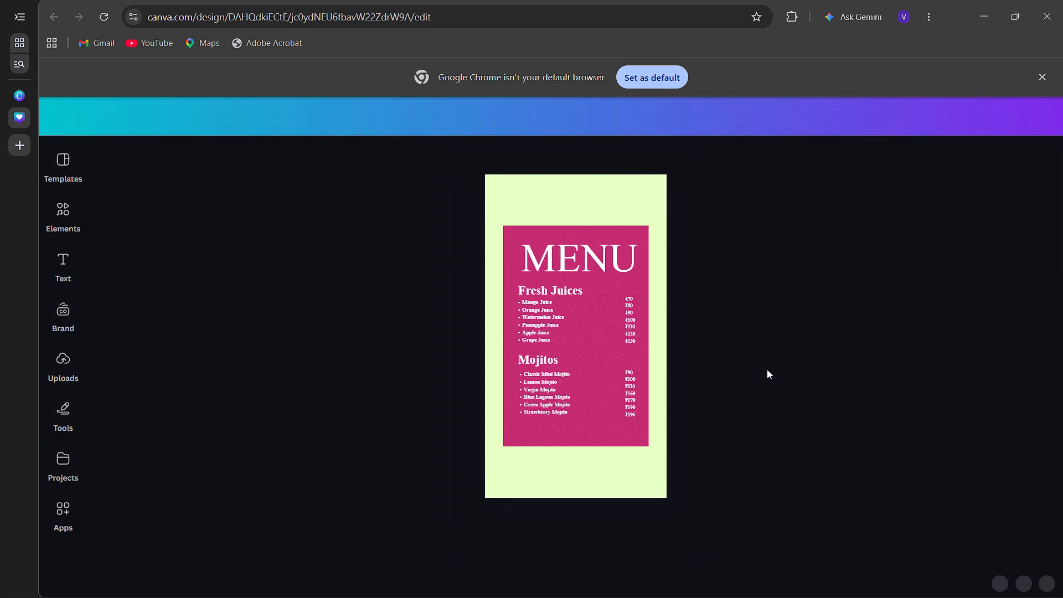
Dismiss the default-browser notice above the design editor.
{"action": "left_click", "coordinate": [1038, 78]}
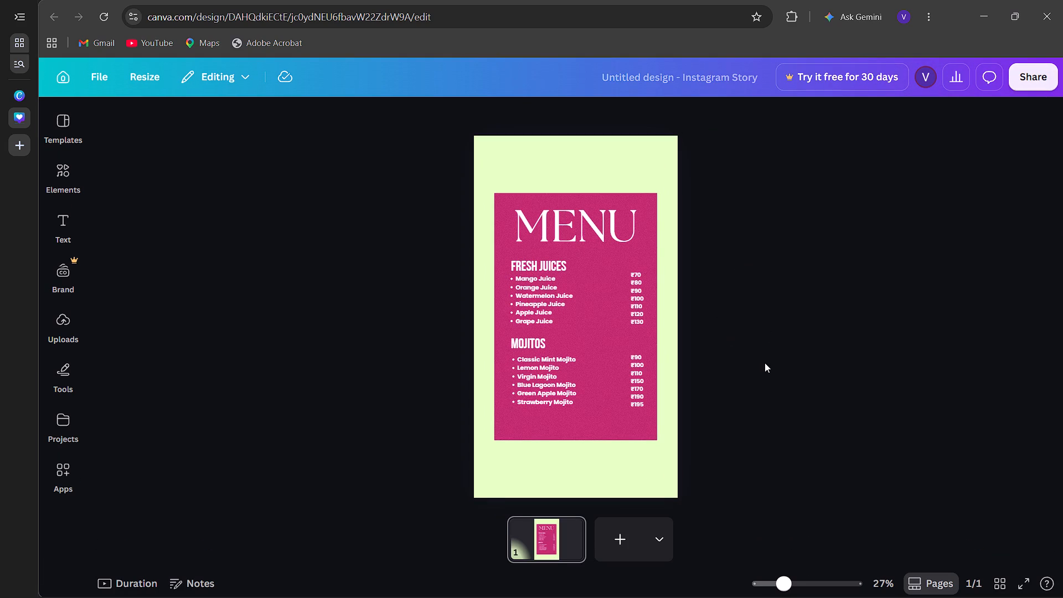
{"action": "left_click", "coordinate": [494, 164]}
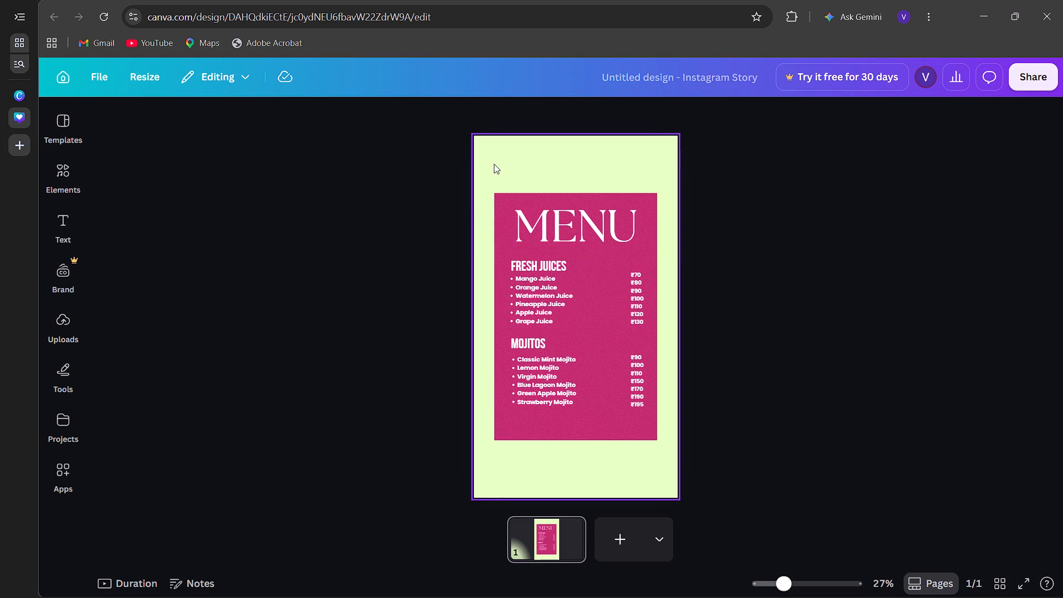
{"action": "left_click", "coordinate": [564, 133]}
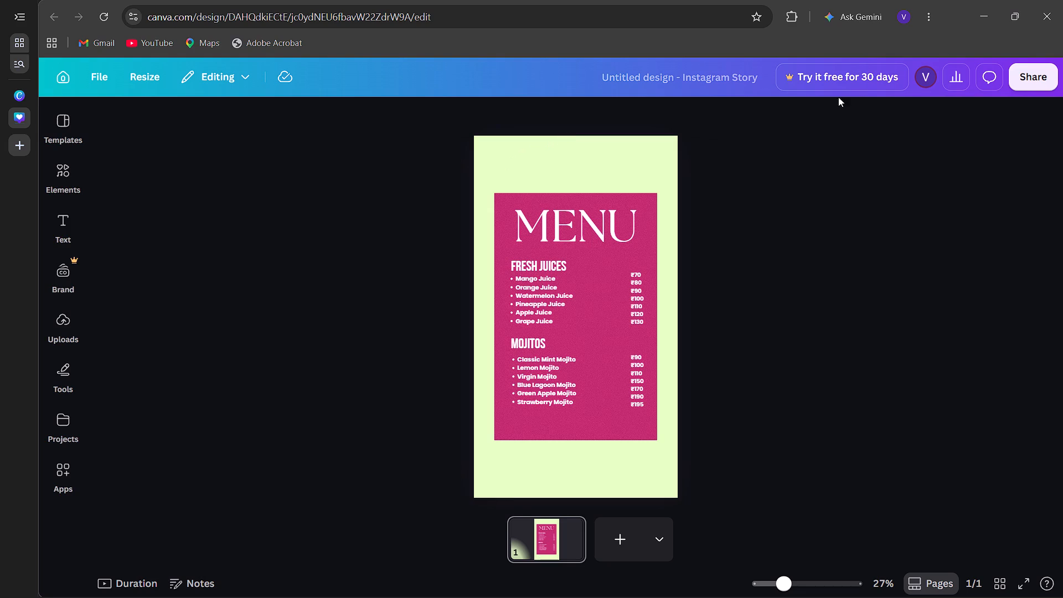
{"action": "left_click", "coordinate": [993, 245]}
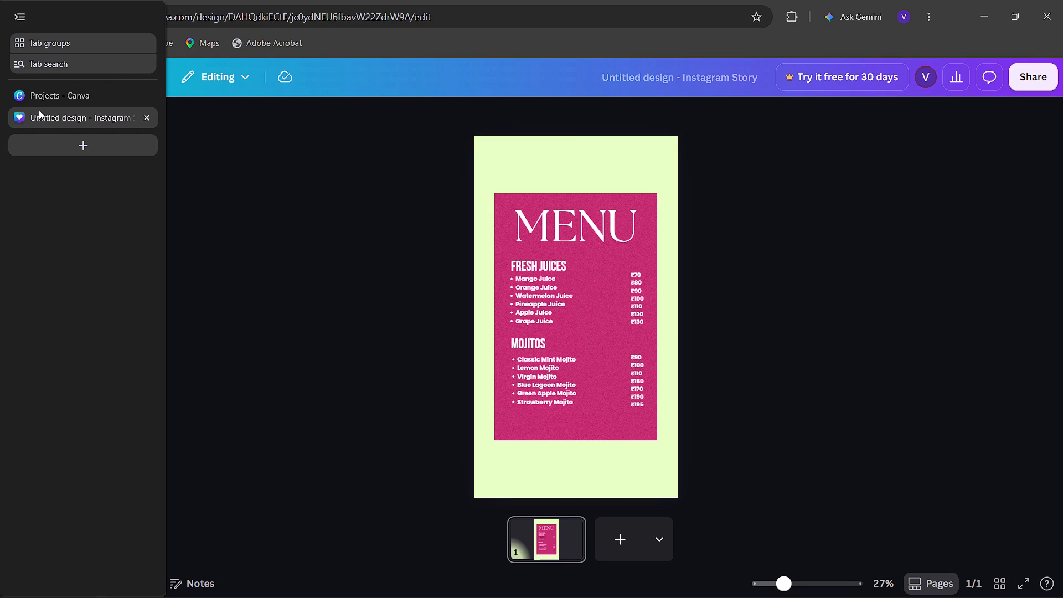
Return to the recent designs in the Projects tab and open the collage design named unset.
{"action": "left_click", "coordinate": [45, 101]}
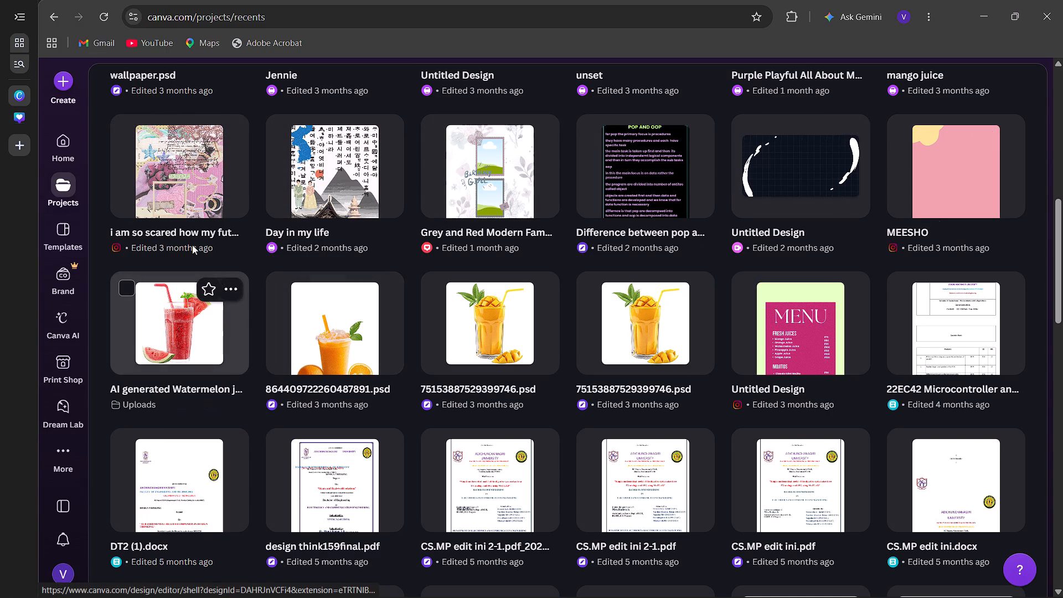
{"action": "scroll", "coordinate": [336, 197], "scroll_direction": "up", "scroll_amount": 2}
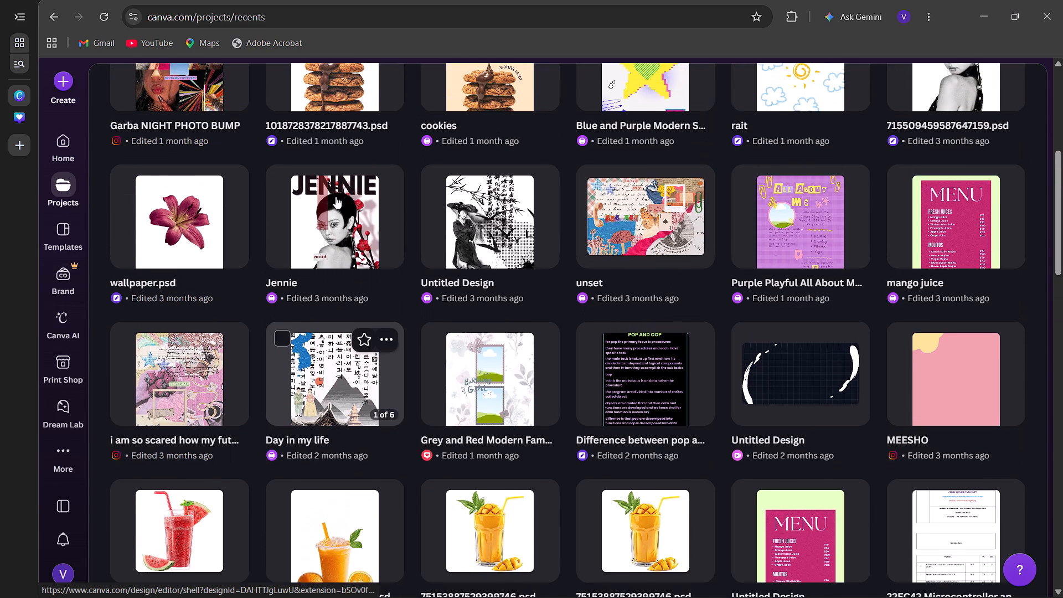
{"action": "scroll", "coordinate": [336, 197], "scroll_direction": "up", "scroll_amount": 1}
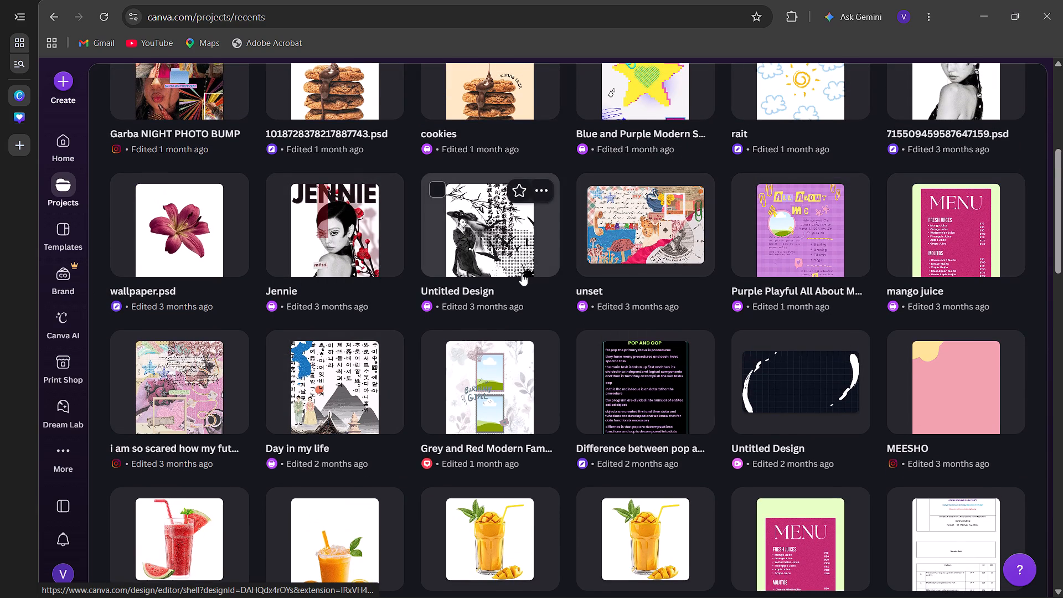
{"action": "left_click", "coordinate": [616, 256]}
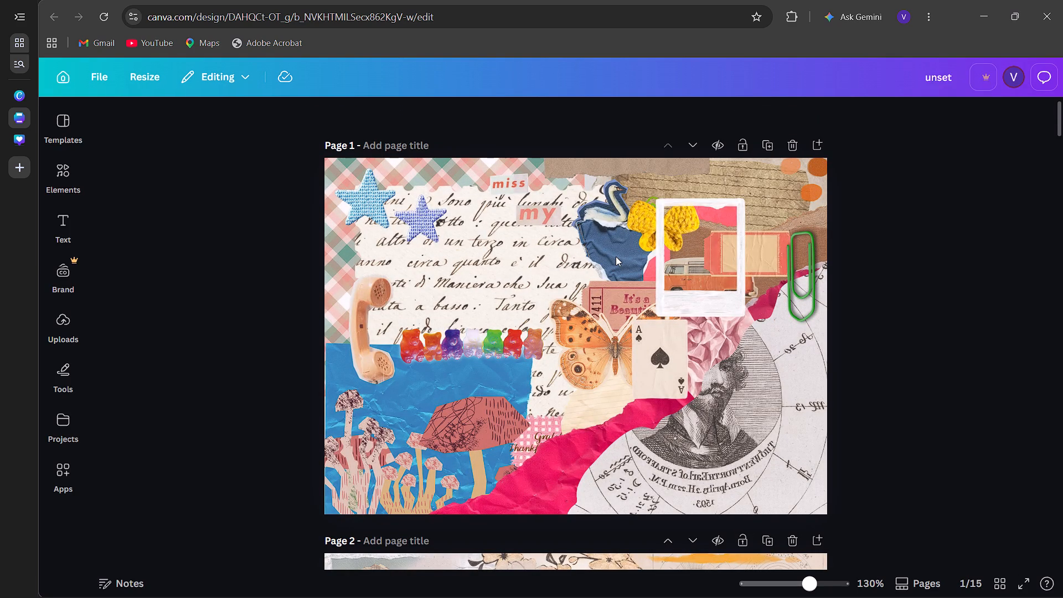
Look through the collage pages of the unset design from page 1 to page 15.
{"action": "scroll", "coordinate": [651, 334], "scroll_direction": "down", "scroll_amount": 2}
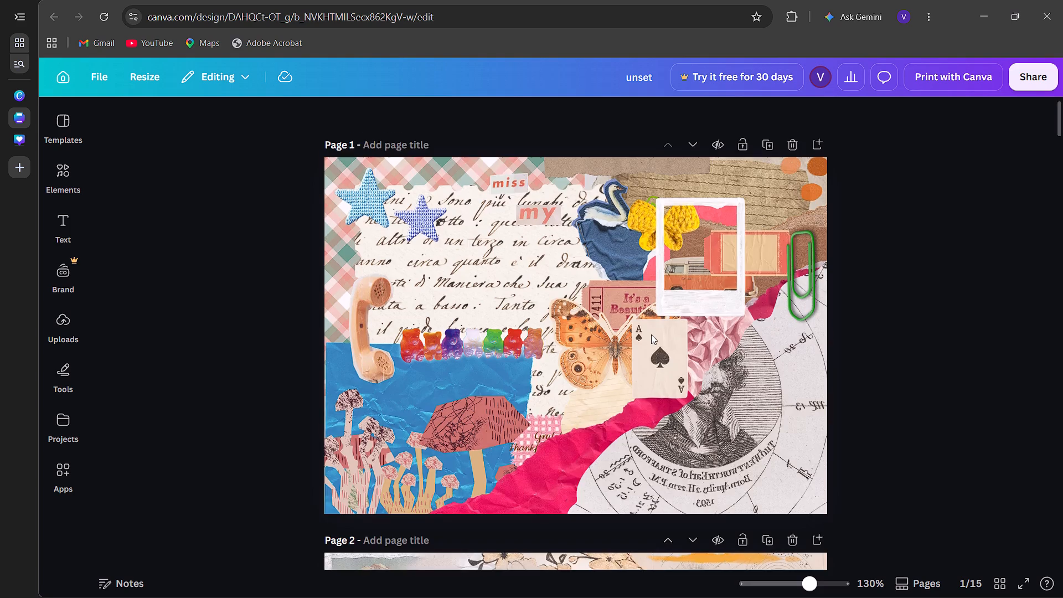
{"action": "scroll", "coordinate": [651, 334], "scroll_direction": "down", "scroll_amount": 6}
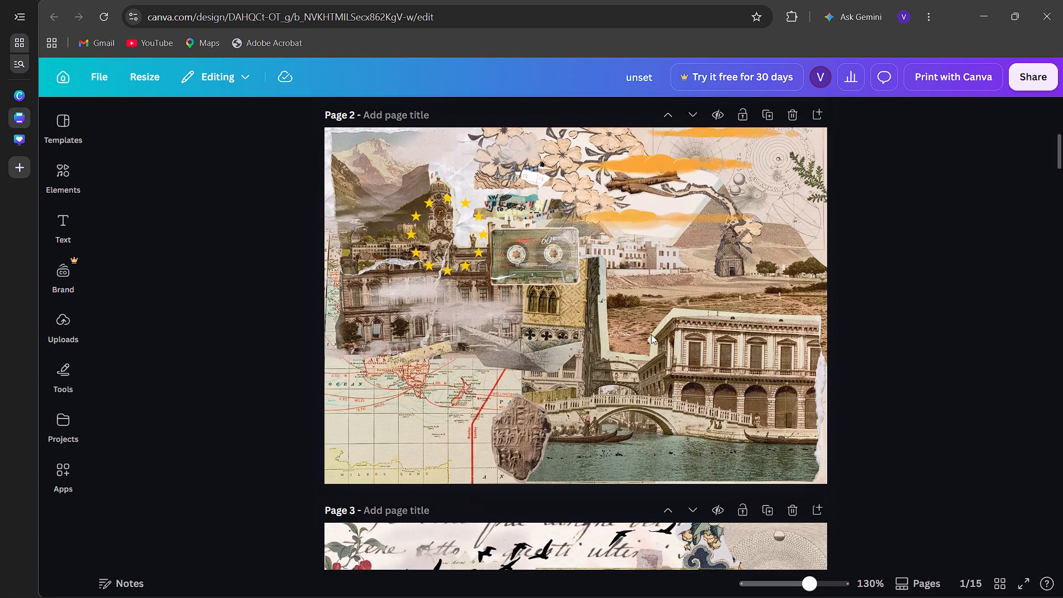
{"action": "scroll", "coordinate": [651, 334], "scroll_direction": "down", "scroll_amount": 6}
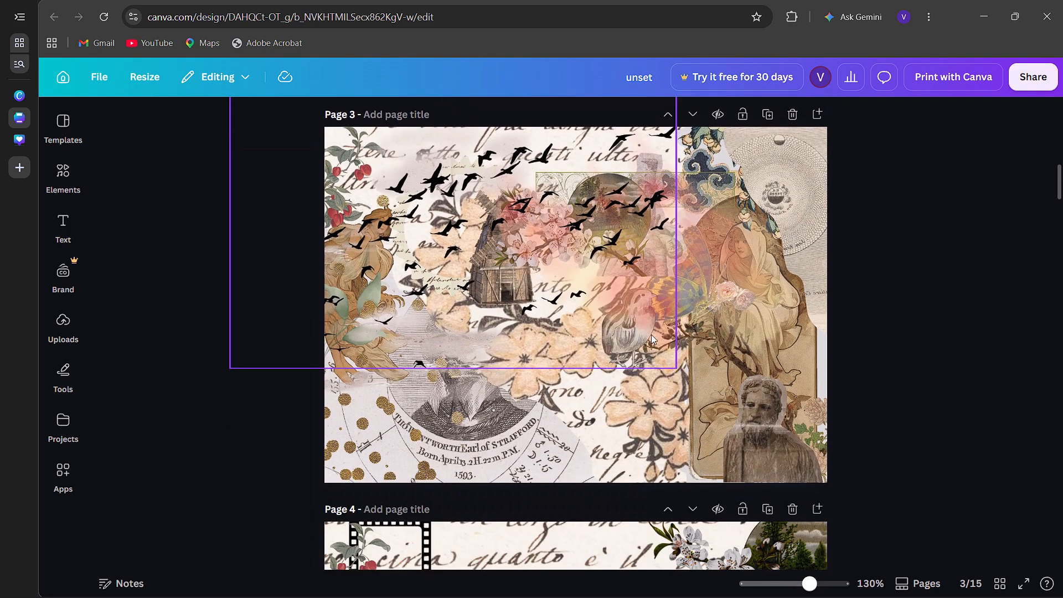
{"action": "scroll", "coordinate": [651, 334], "scroll_direction": "down", "scroll_amount": 10}
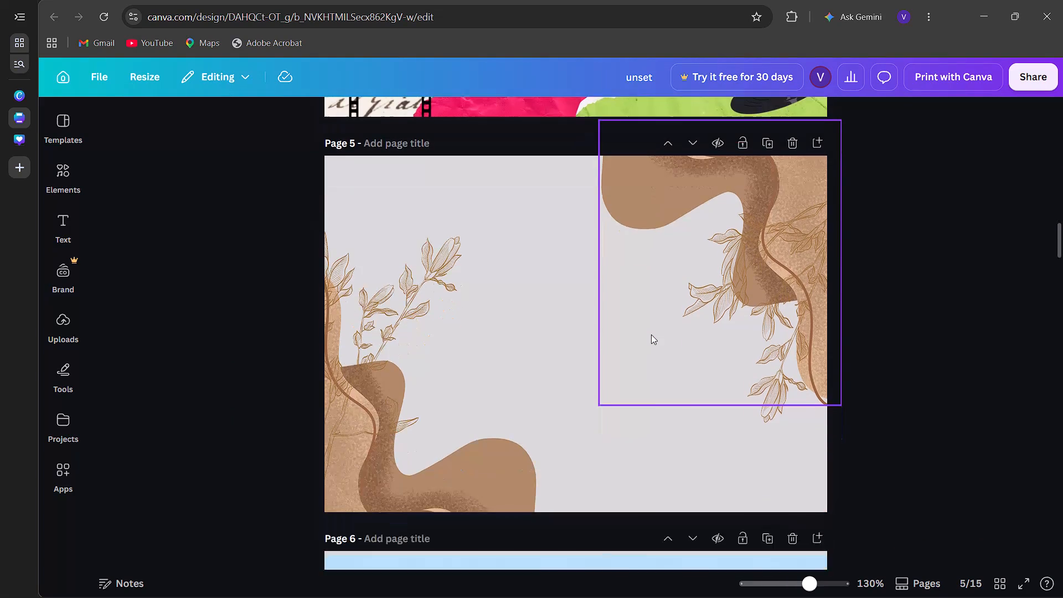
{"action": "scroll", "coordinate": [651, 334], "scroll_direction": "down", "scroll_amount": 9}
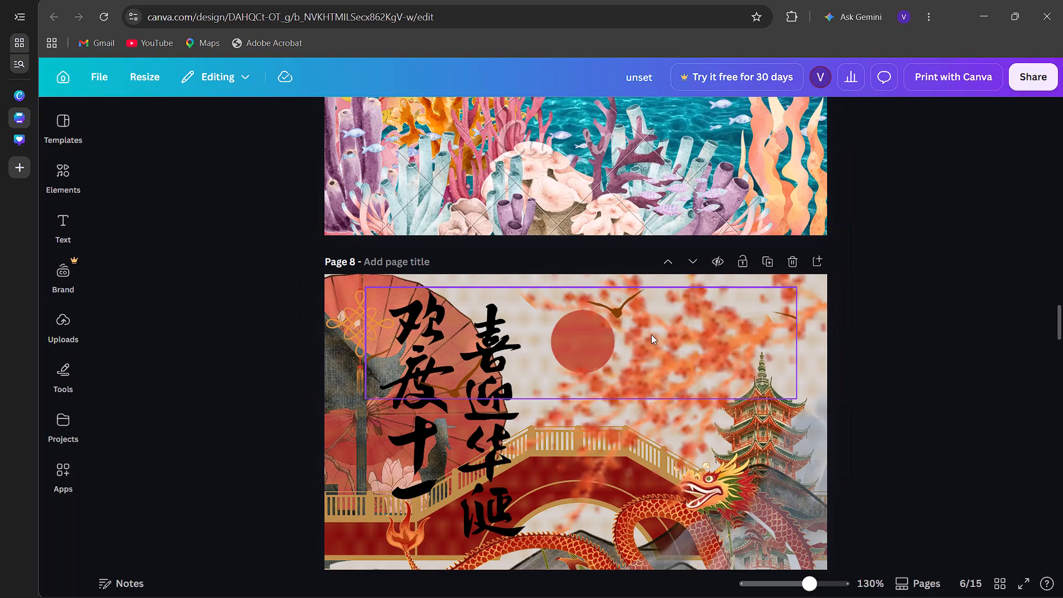
{"action": "scroll", "coordinate": [651, 334], "scroll_direction": "down", "scroll_amount": 7}
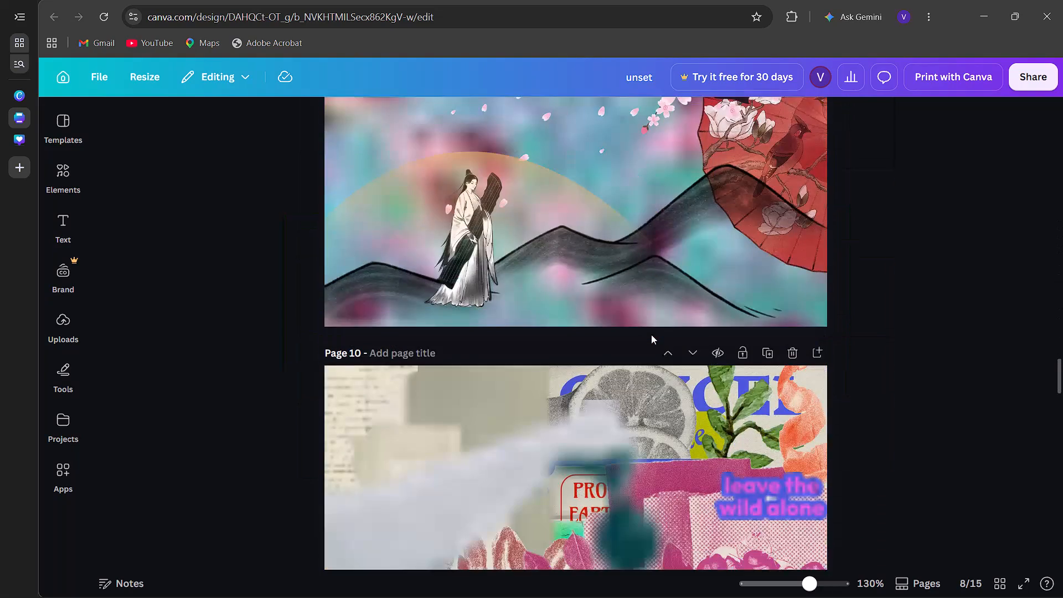
{"action": "scroll", "coordinate": [651, 334], "scroll_direction": "down", "scroll_amount": 6}
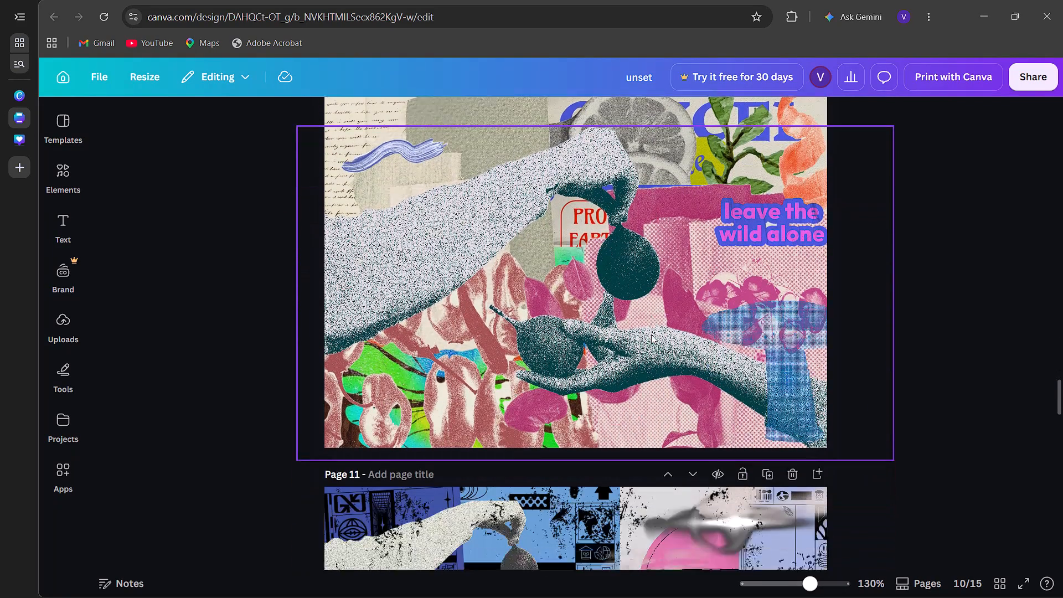
{"action": "scroll", "coordinate": [651, 334], "scroll_direction": "down", "scroll_amount": 8}
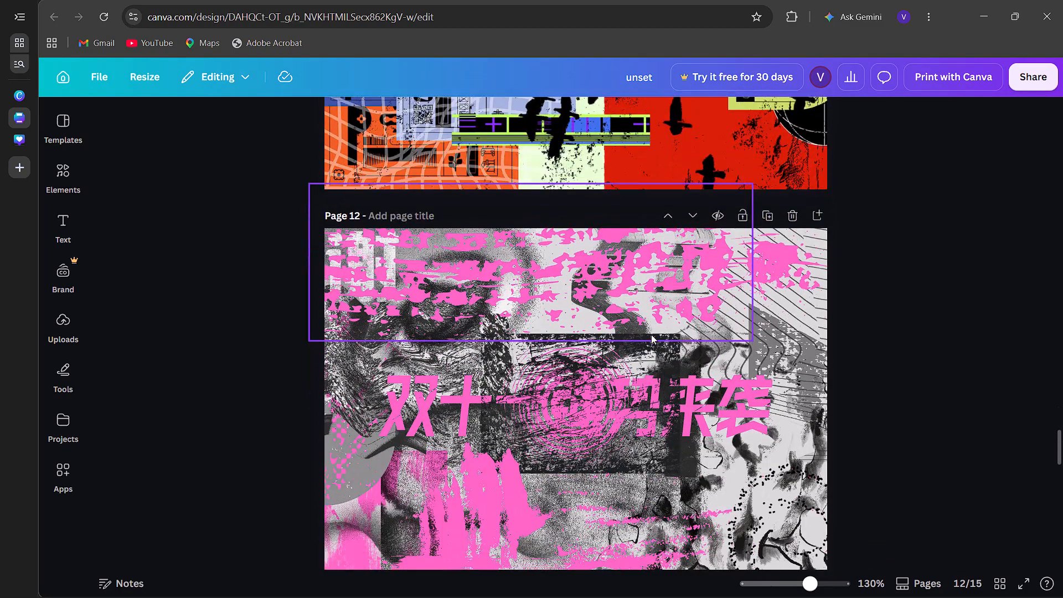
{"action": "scroll", "coordinate": [651, 334], "scroll_direction": "down", "scroll_amount": 9}
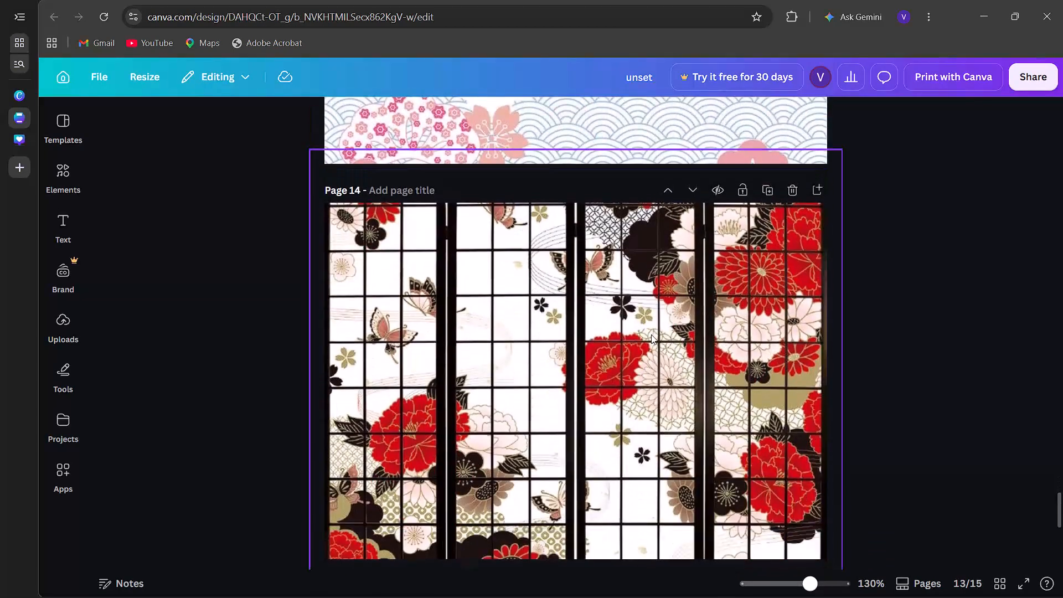
{"action": "scroll", "coordinate": [651, 334], "scroll_direction": "down", "scroll_amount": 9}
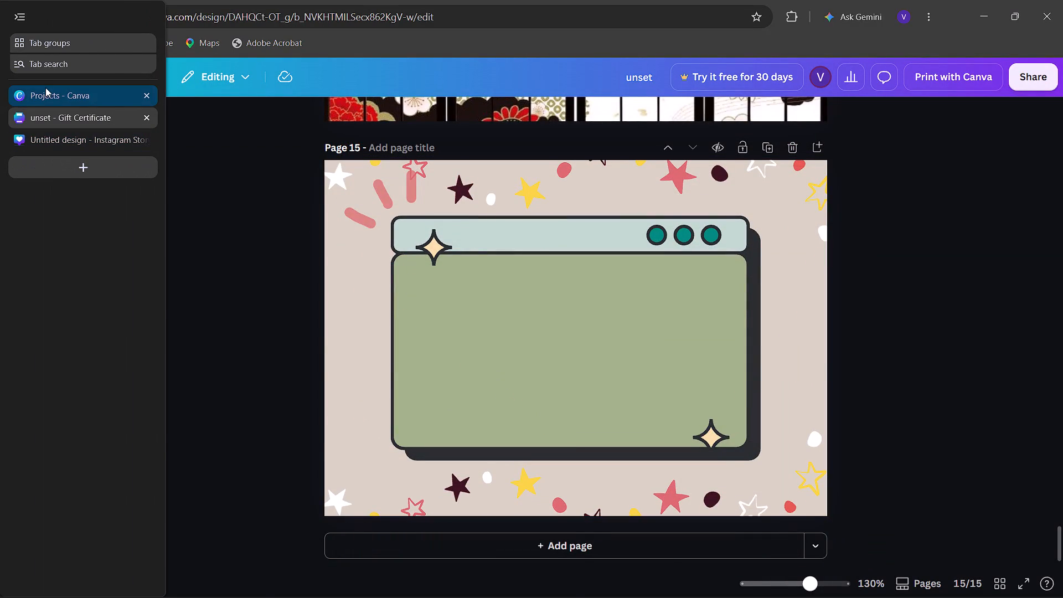
Go back to the recent designs and open the untitled A4 design with the vintage flower and handwriting collage.
{"action": "left_click", "coordinate": [47, 86]}
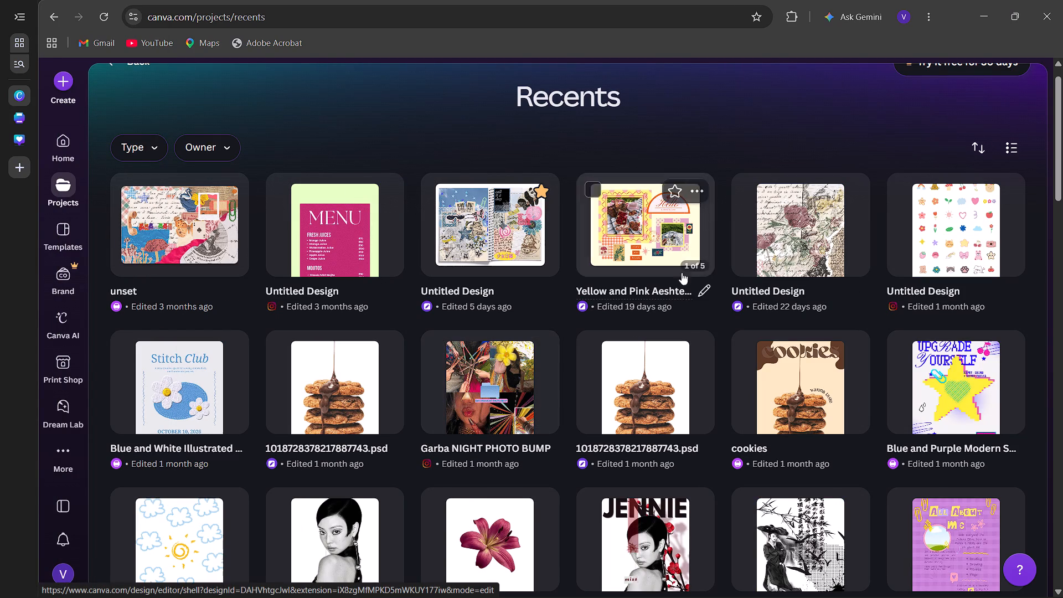
{"action": "left_click", "coordinate": [786, 221]}
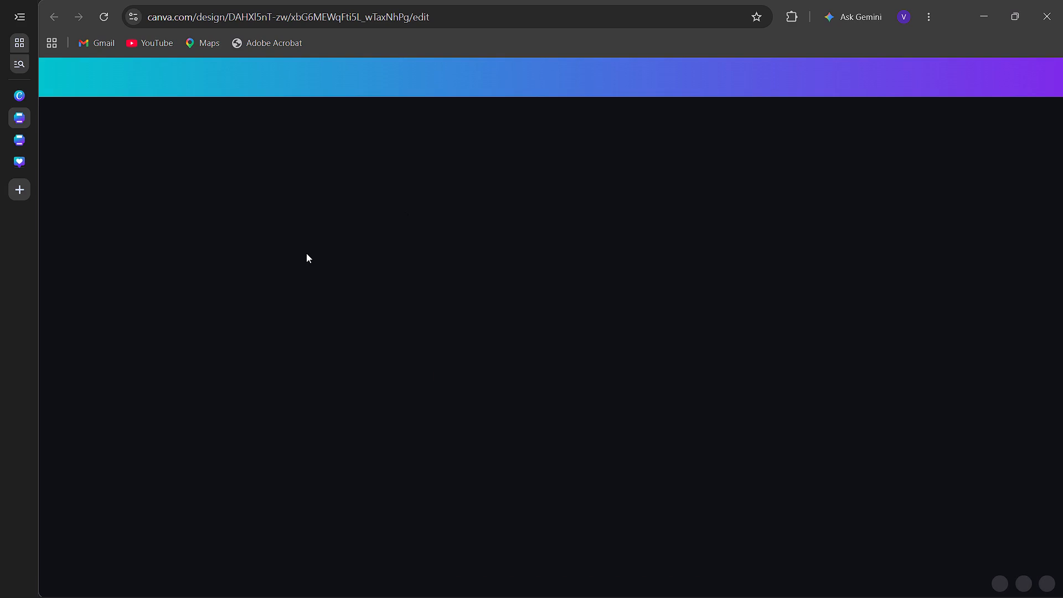
Examine the pages of the untitled A4 collage design from page 1 to page 11.
{"action": "scroll", "coordinate": [393, 234], "scroll_direction": "up", "scroll_amount": 6}
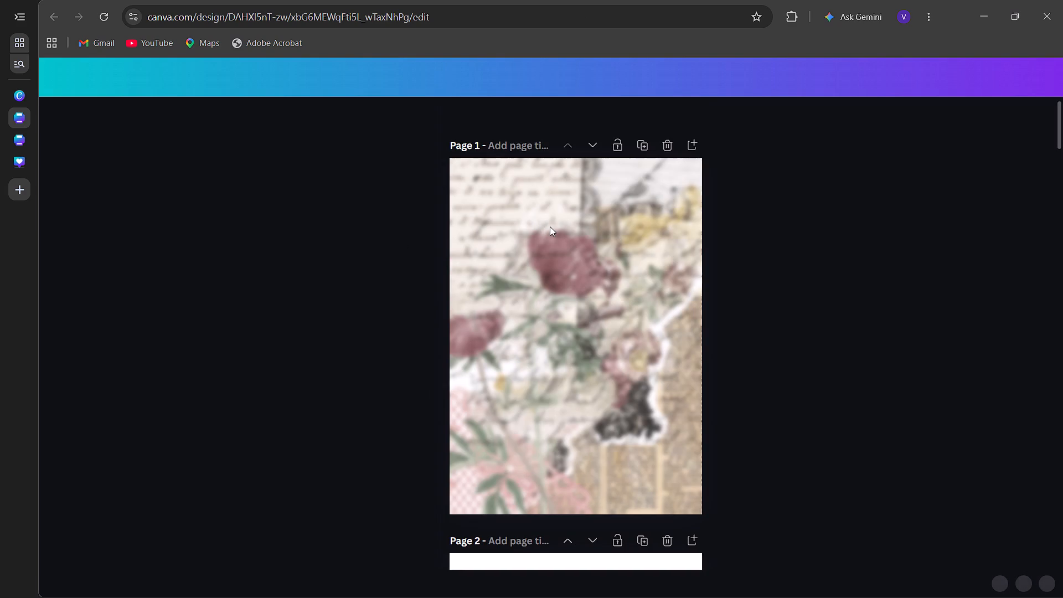
{"action": "scroll", "coordinate": [550, 226], "scroll_direction": "up", "scroll_amount": 6}
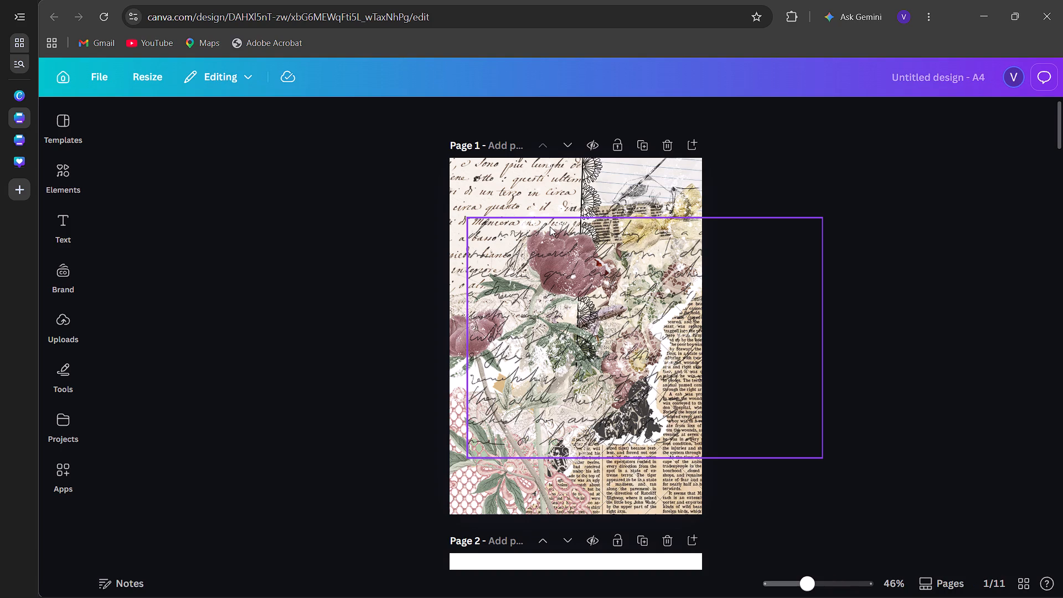
{"action": "scroll", "coordinate": [550, 226], "scroll_direction": "down", "scroll_amount": 6}
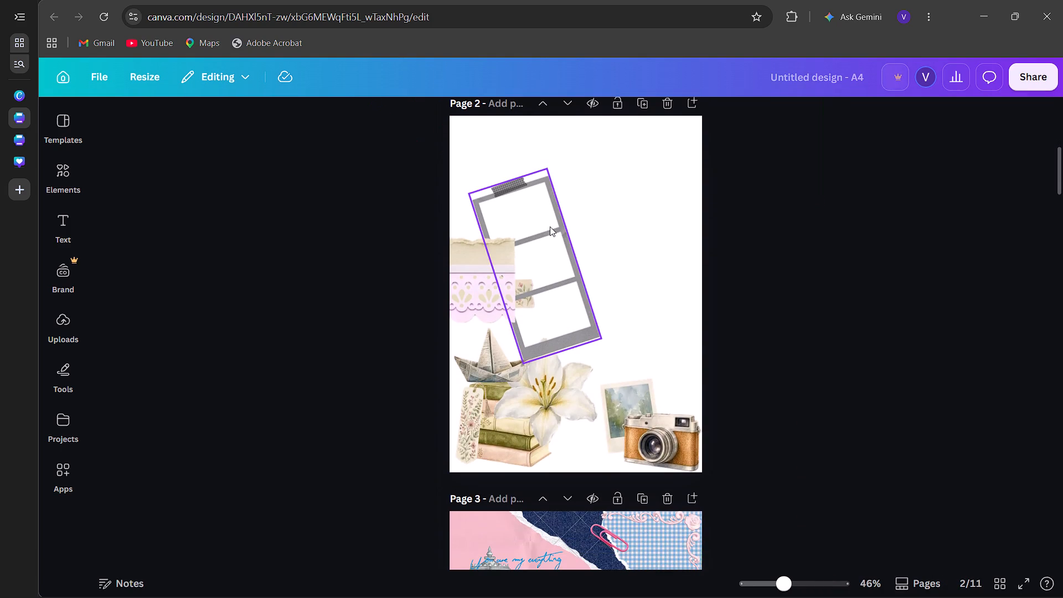
{"action": "scroll", "coordinate": [550, 226], "scroll_direction": "down", "scroll_amount": 1}
{"action": "scroll", "coordinate": [660, 376], "scroll_direction": "down", "scroll_amount": 4}
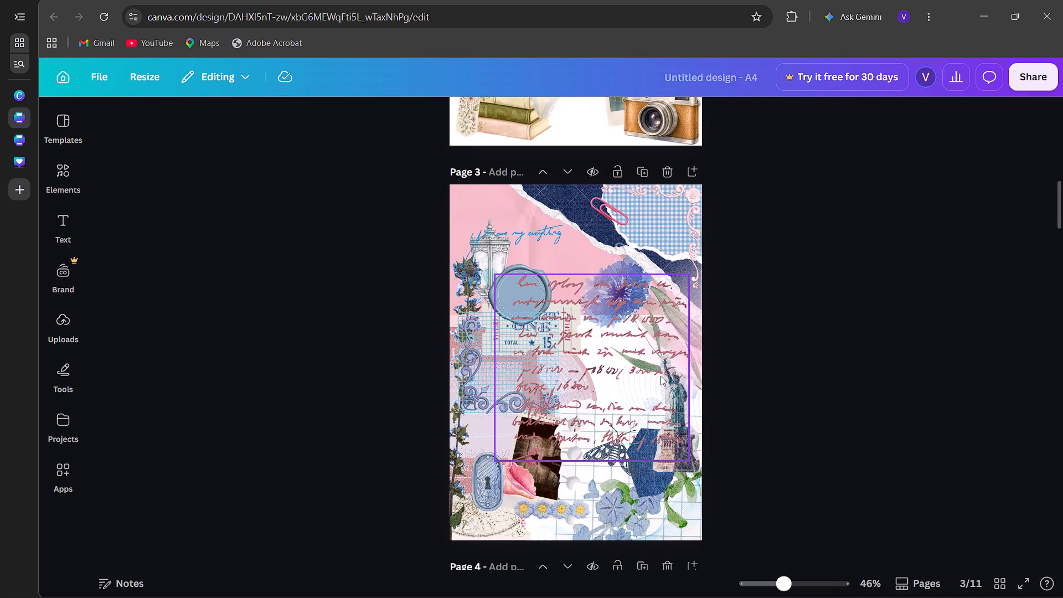
{"action": "left_click", "coordinate": [660, 376]}
{"action": "scroll", "coordinate": [660, 376], "scroll_direction": "down", "scroll_amount": 1}
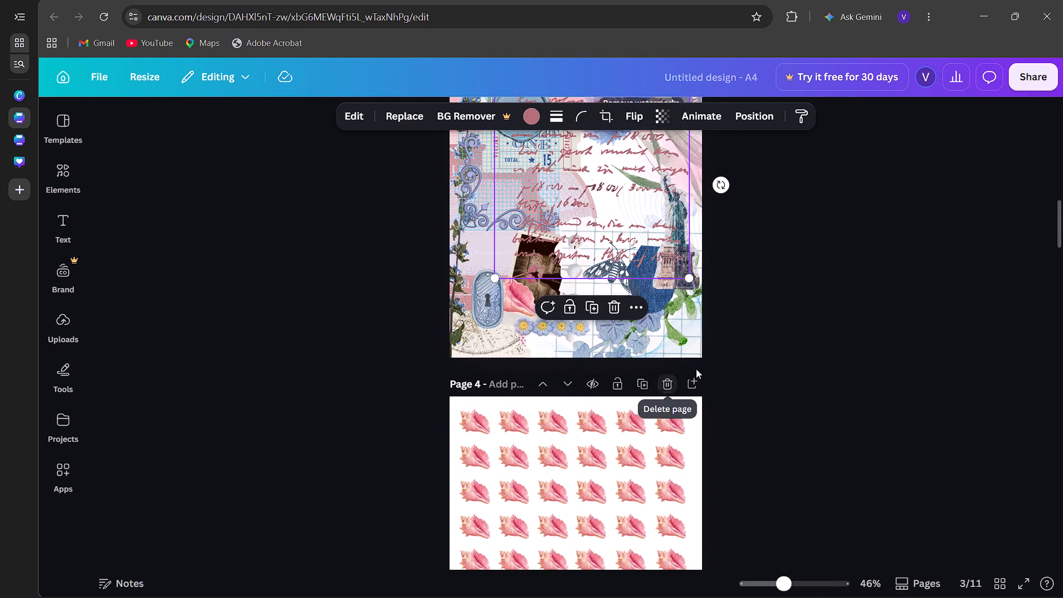
{"action": "left_click", "coordinate": [840, 369]}
{"action": "scroll", "coordinate": [642, 431], "scroll_direction": "down", "scroll_amount": 3}
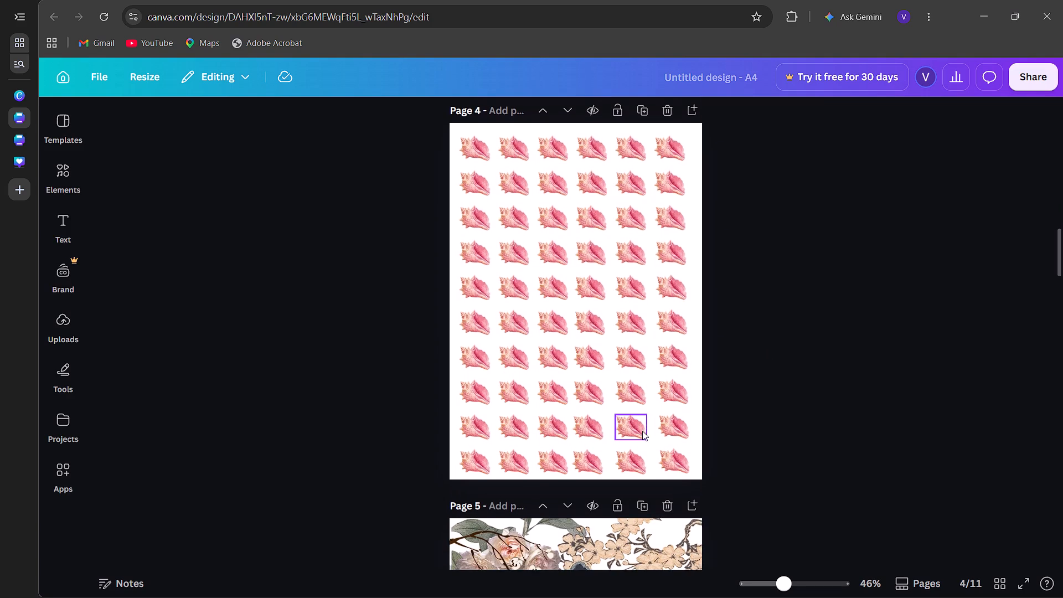
{"action": "scroll", "coordinate": [642, 431], "scroll_direction": "down", "scroll_amount": 4}
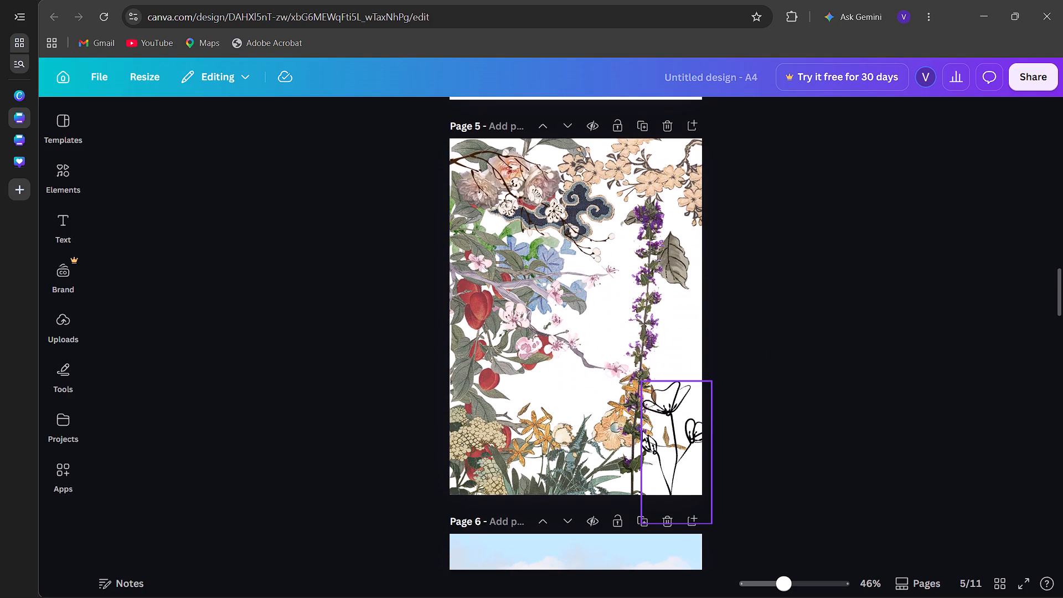
{"action": "scroll", "coordinate": [642, 431], "scroll_direction": "down", "scroll_amount": 9}
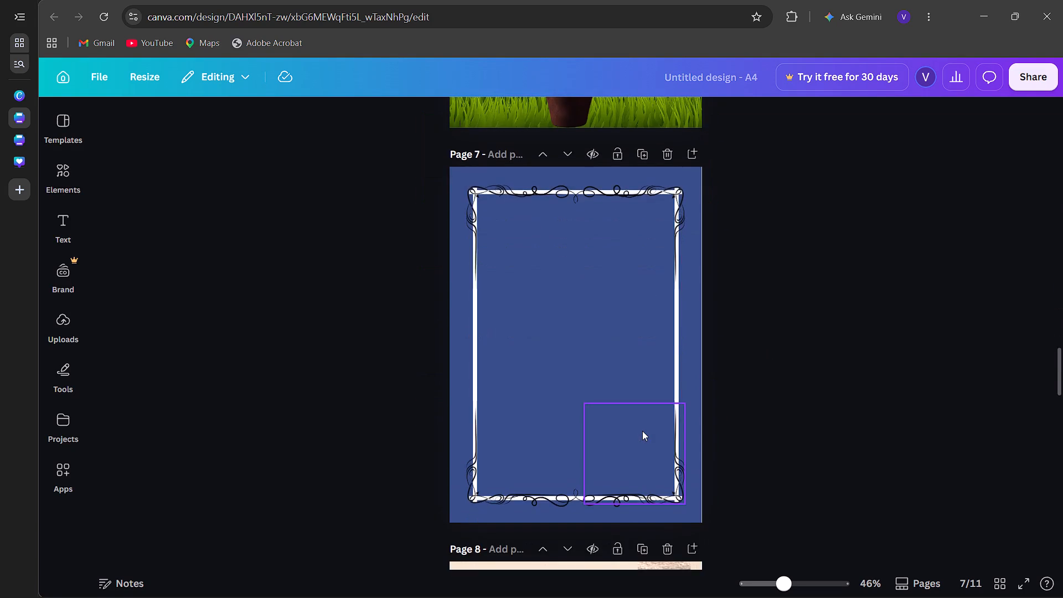
{"action": "scroll", "coordinate": [642, 431], "scroll_direction": "down", "scroll_amount": 5}
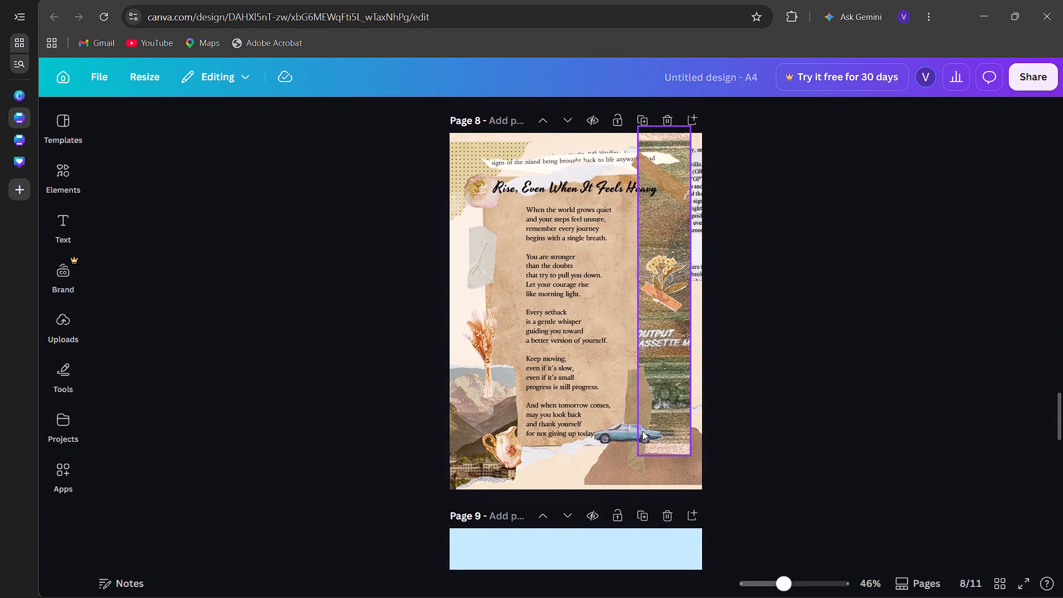
{"action": "scroll", "coordinate": [642, 431], "scroll_direction": "down", "scroll_amount": 8}
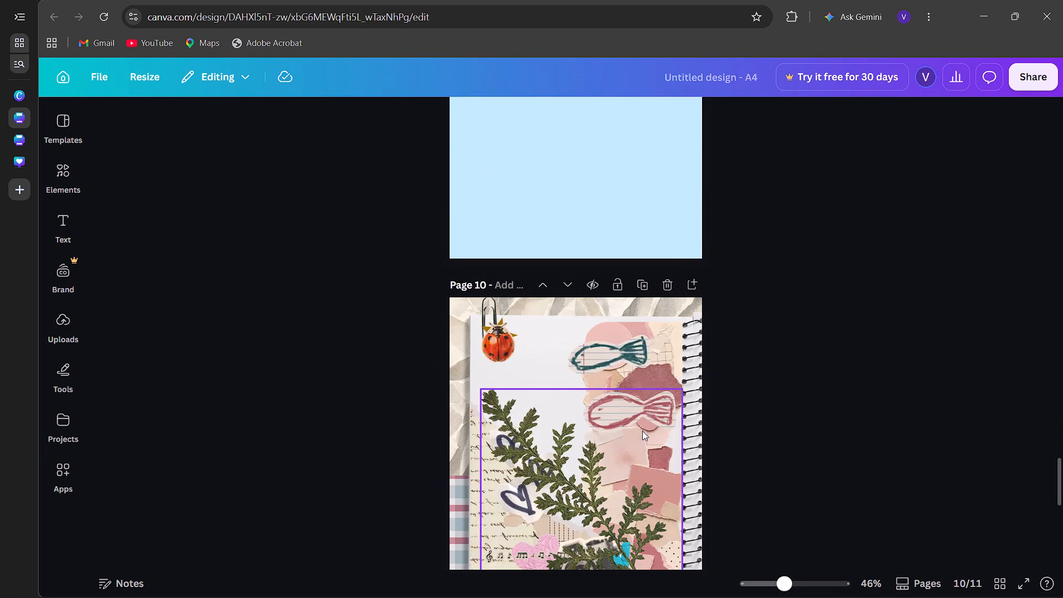
{"action": "scroll", "coordinate": [642, 431], "scroll_direction": "down", "scroll_amount": 6}
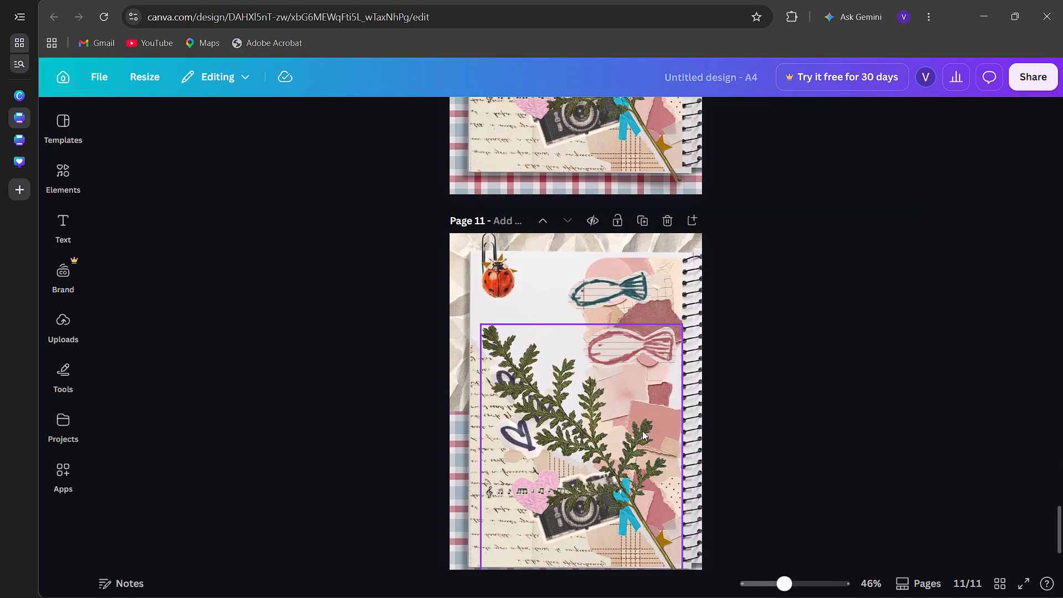
{"action": "scroll", "coordinate": [642, 431], "scroll_direction": "down", "scroll_amount": 3}
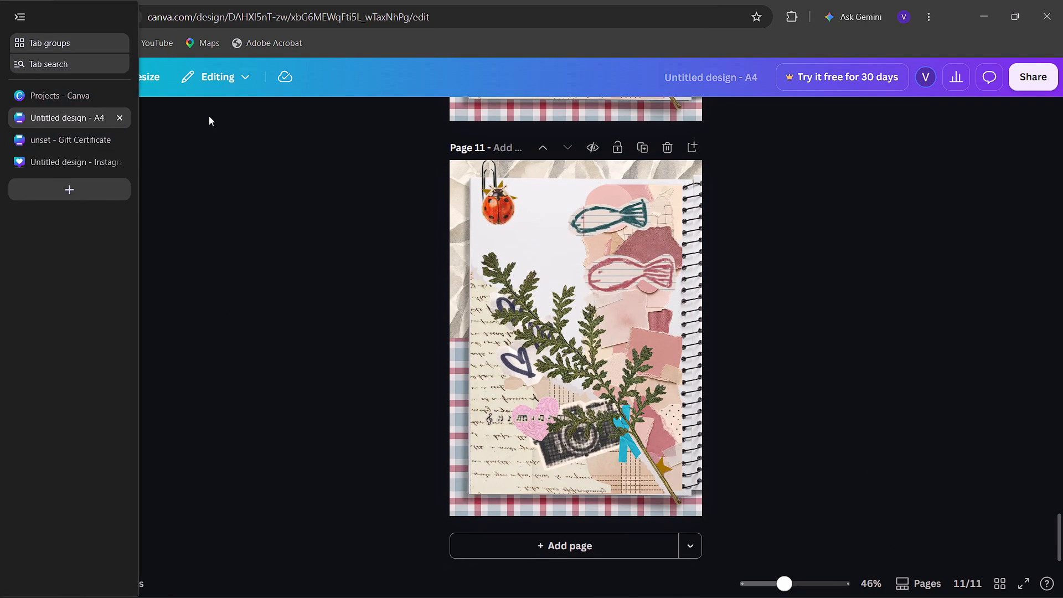
Return to the recent designs in the Projects tab and open the untitled 25 × 20 cm notebook collage design.
{"action": "left_click", "coordinate": [22, 98]}
{"action": "scroll", "coordinate": [484, 346], "scroll_direction": "up", "scroll_amount": 3}
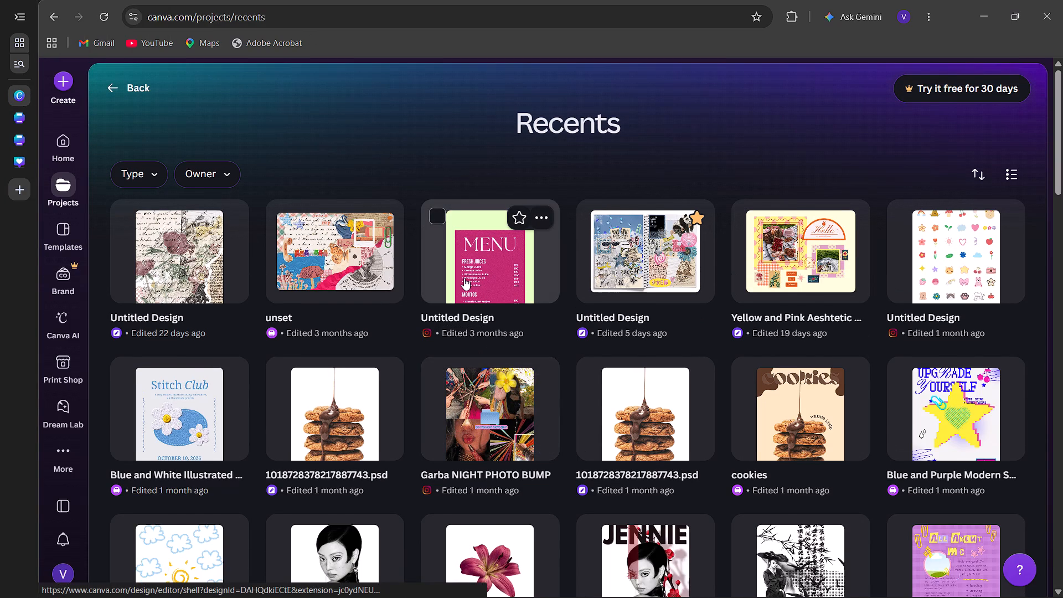
{"action": "scroll", "coordinate": [464, 278], "scroll_direction": "down", "scroll_amount": 2}
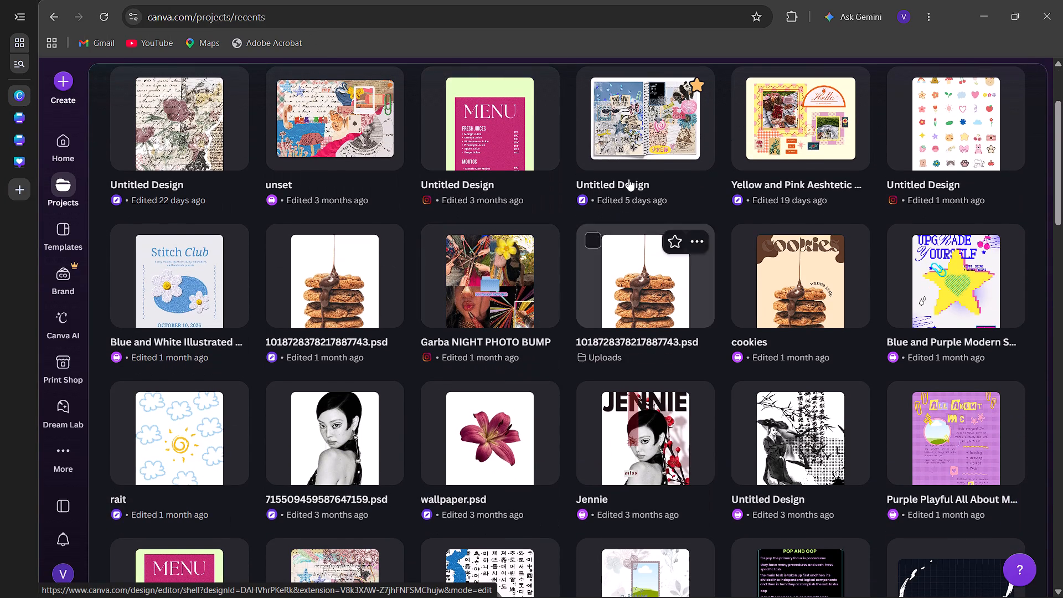
{"action": "left_click", "coordinate": [655, 128]}
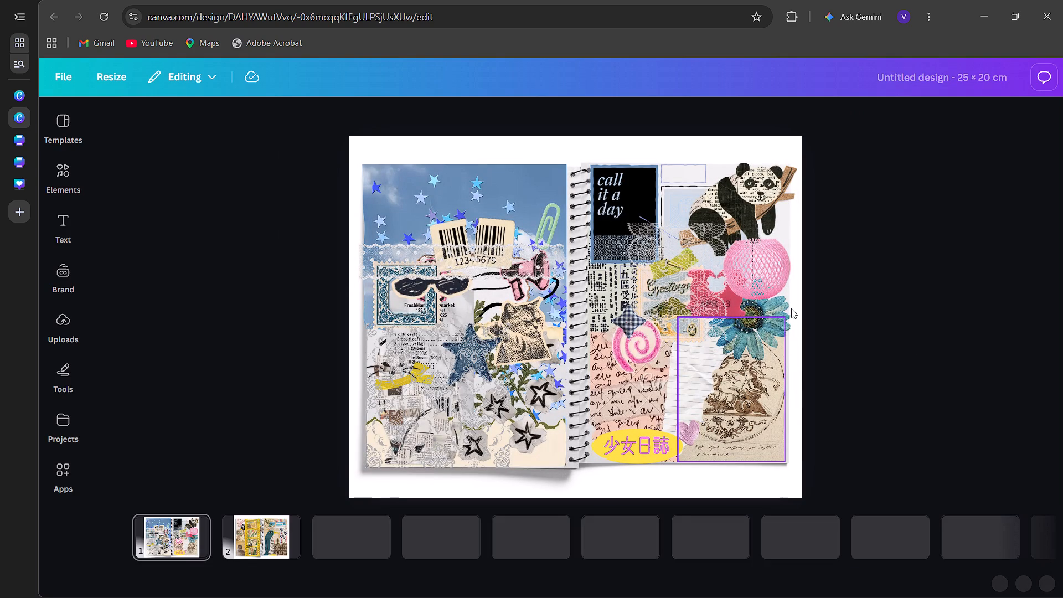
Examine the notebook collage pages, viewing pages 2 and 3 up close and all 15 pages as a grid.
{"action": "left_click", "coordinate": [276, 539]}
{"action": "left_click", "coordinate": [328, 538]}
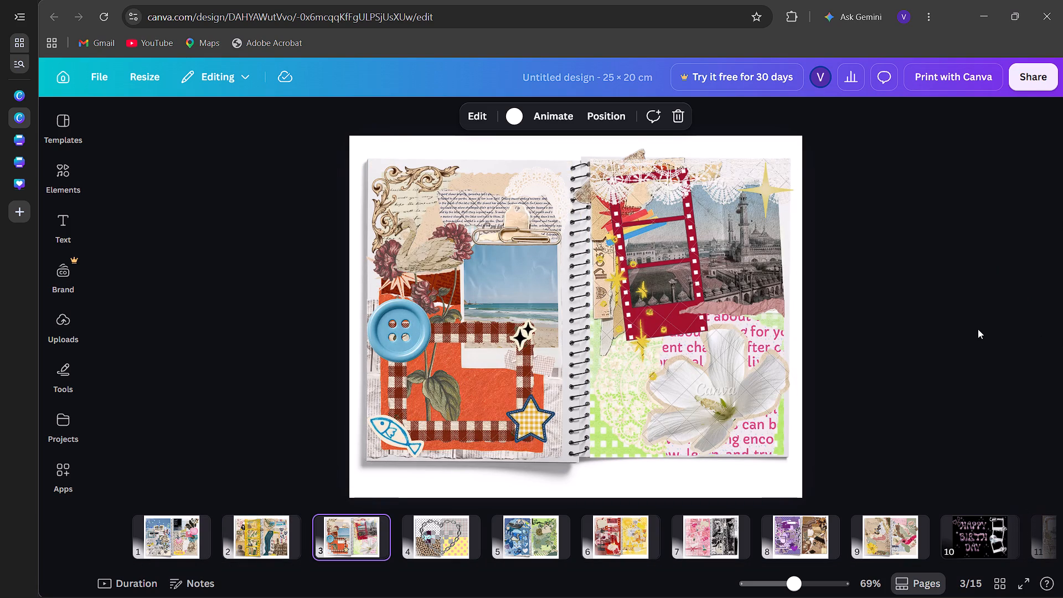
{"action": "left_click", "coordinate": [978, 329]}
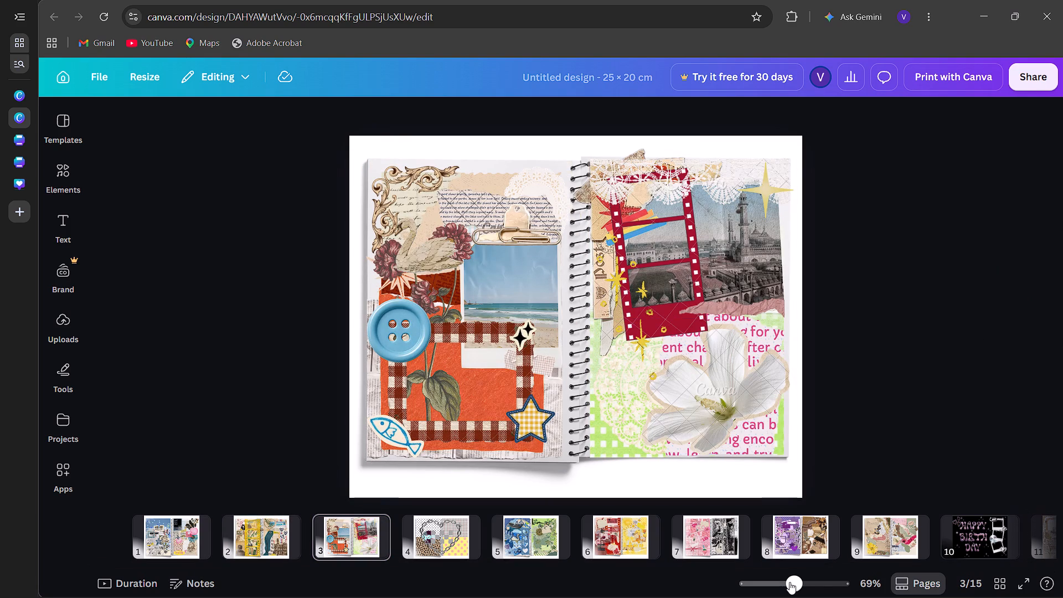
{"action": "left_click_drag", "start_coordinate": [789, 582], "coordinate": [731, 596]}
{"action": "left_click", "coordinate": [801, 577]}
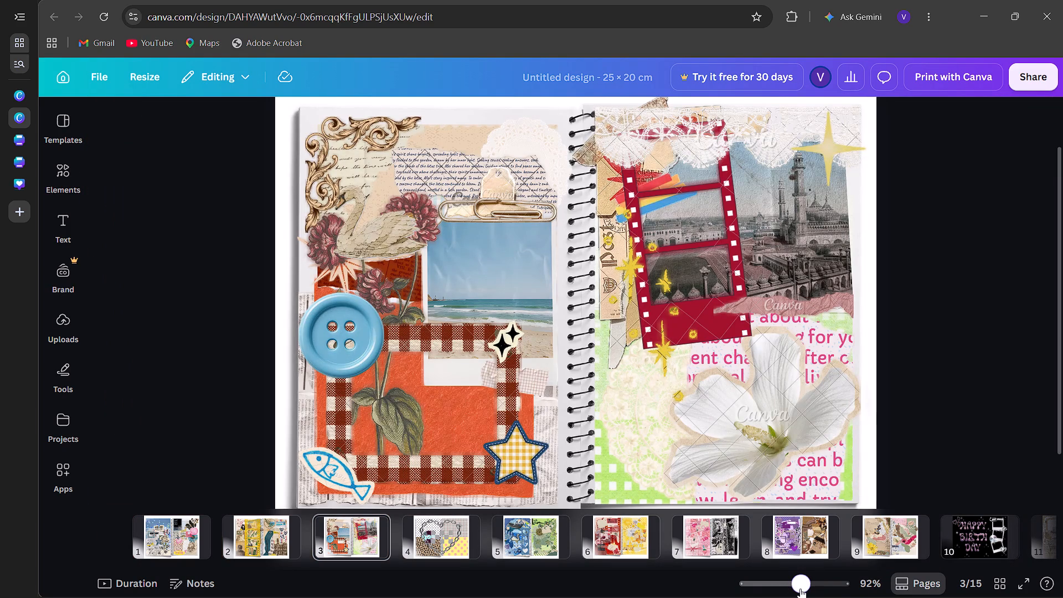
{"action": "left_click", "coordinate": [799, 589]}
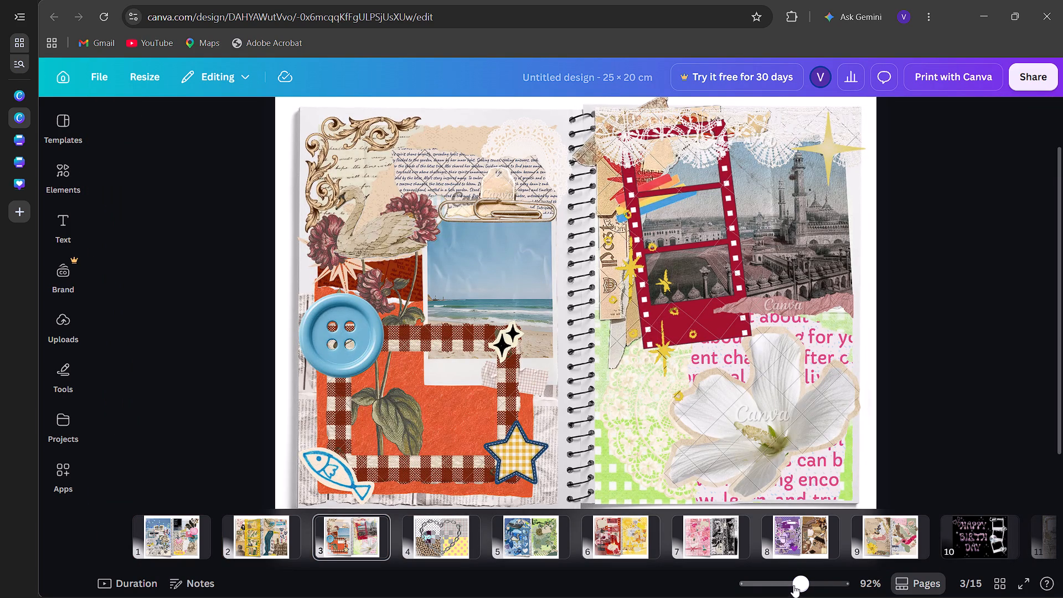
{"action": "left_click", "coordinate": [793, 585]}
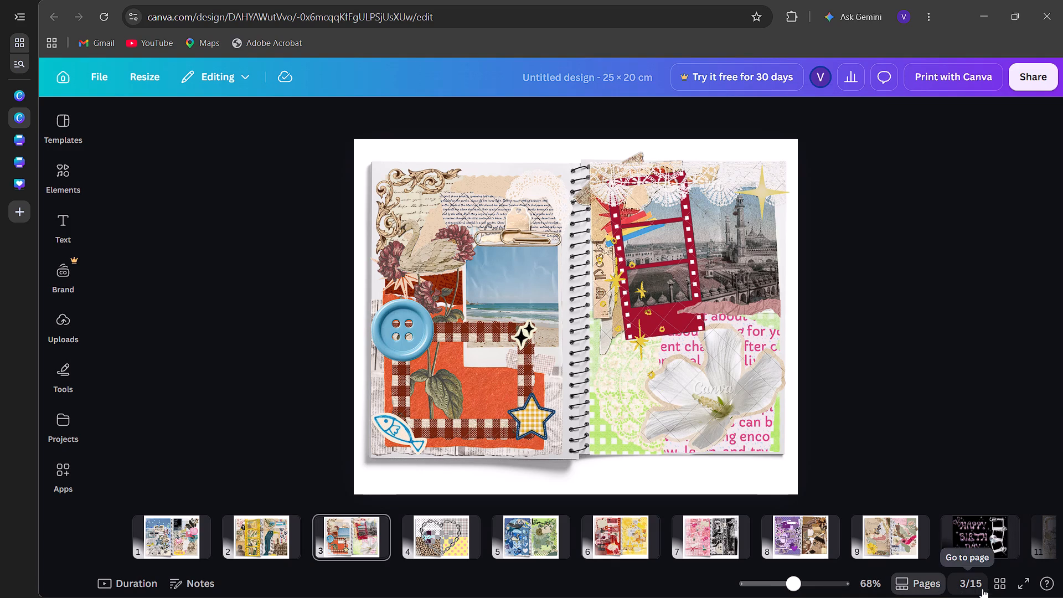
{"action": "left_click", "coordinate": [992, 589]}
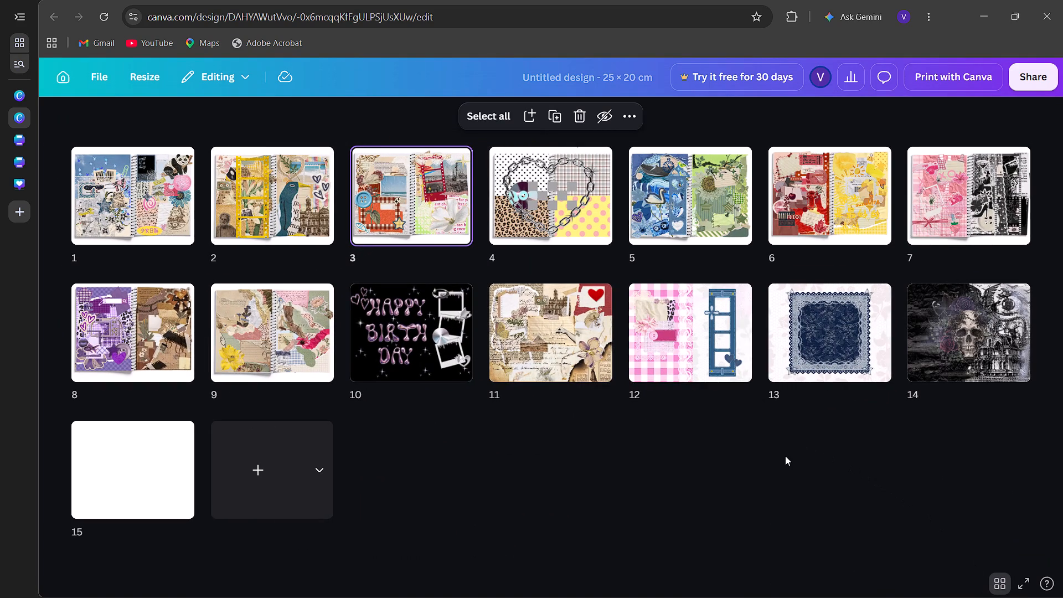
{"action": "left_click", "coordinate": [950, 350]}
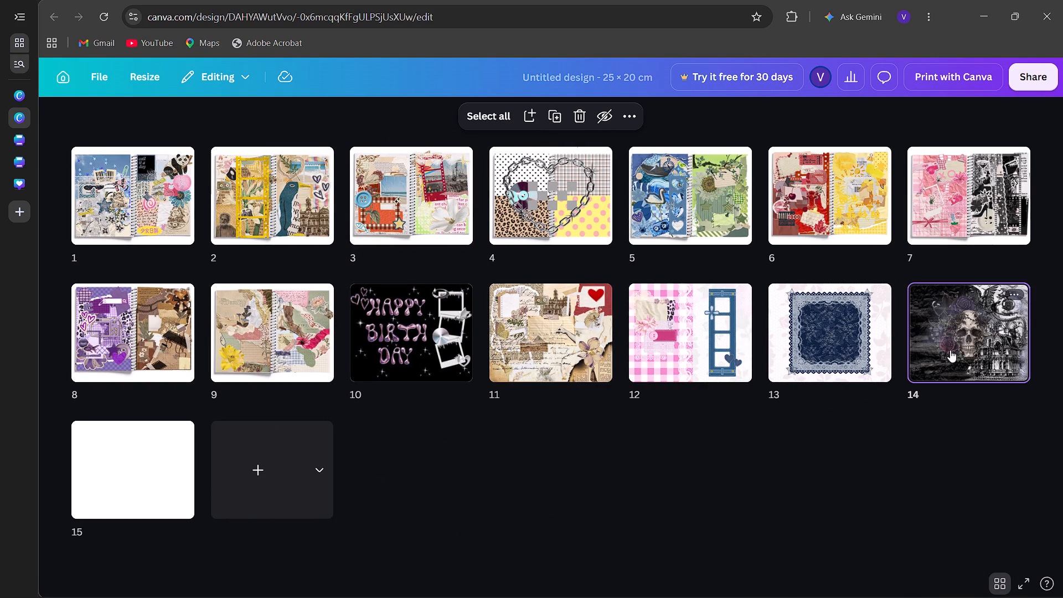
{"action": "left_click", "coordinate": [950, 350]}
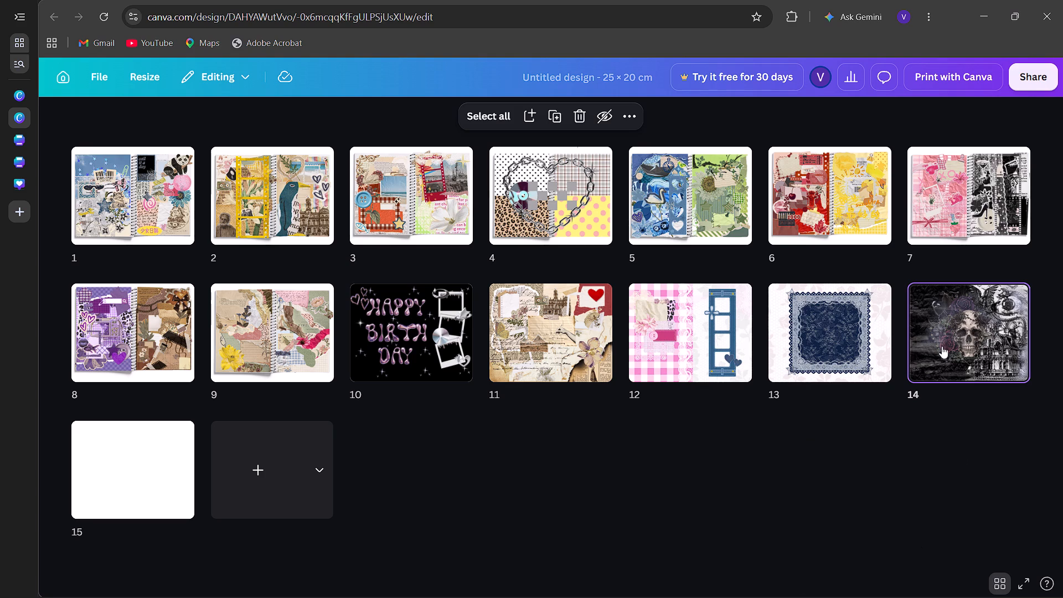
{"action": "left_click", "coordinate": [942, 346]}
Open the buisness women Instagram Post (4:5) design from today's entries in the browser history.
{"action": "left_click", "coordinate": [920, 14]}
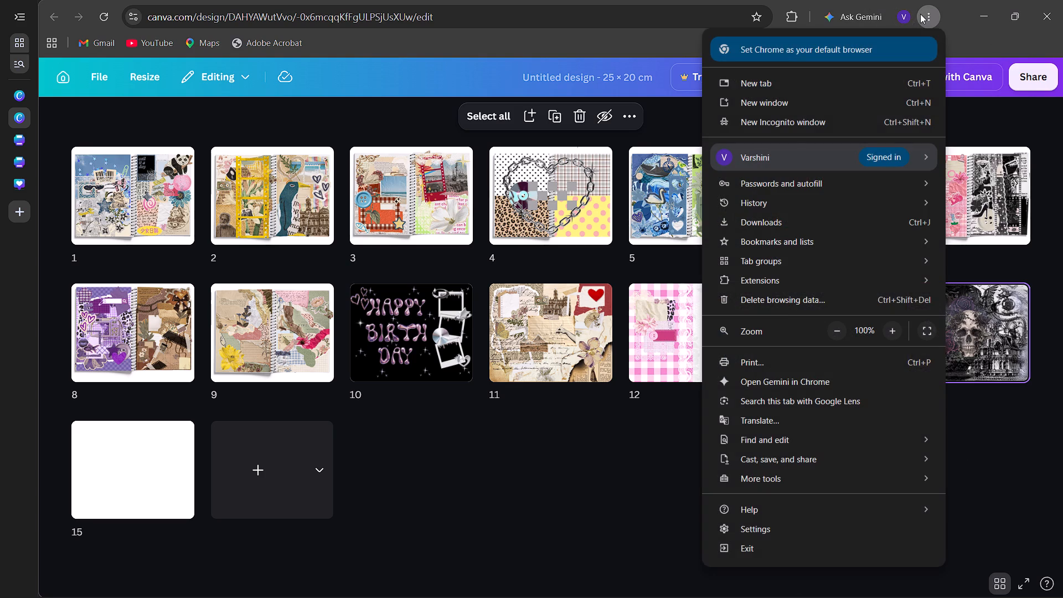
{"action": "left_click", "coordinate": [770, 204]}
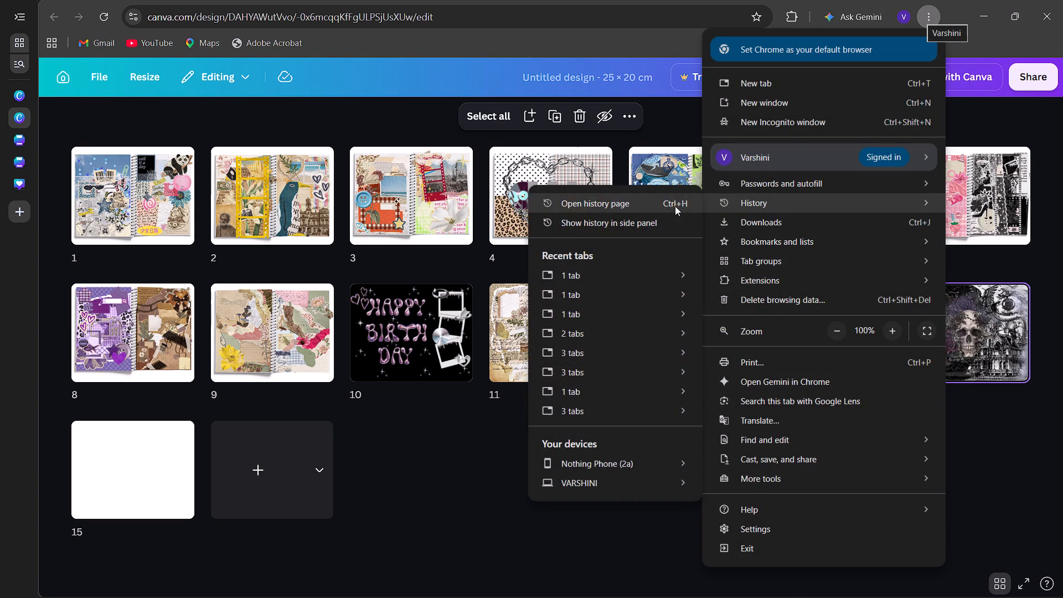
{"action": "left_click", "coordinate": [627, 200]}
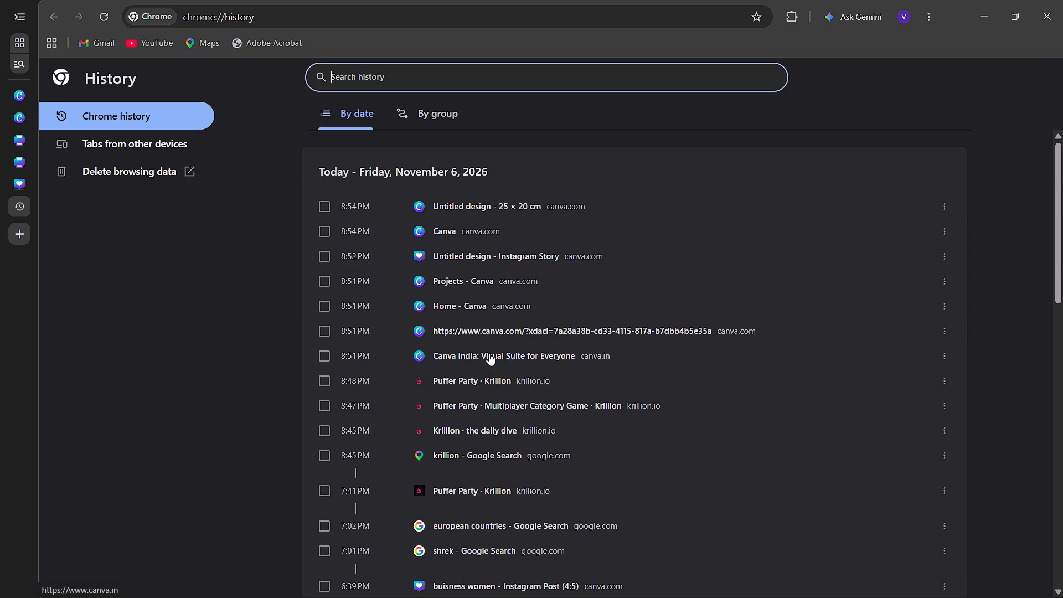
{"action": "scroll", "coordinate": [489, 353], "scroll_direction": "down", "scroll_amount": 4}
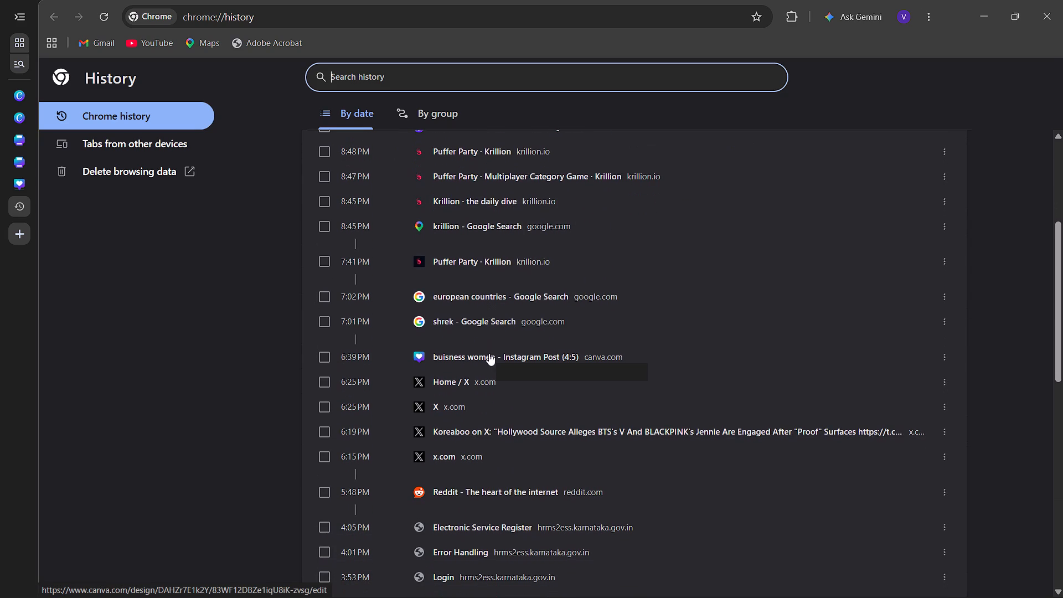
{"action": "scroll", "coordinate": [489, 353], "scroll_direction": "down", "scroll_amount": 1}
{"action": "left_click", "coordinate": [510, 331]}
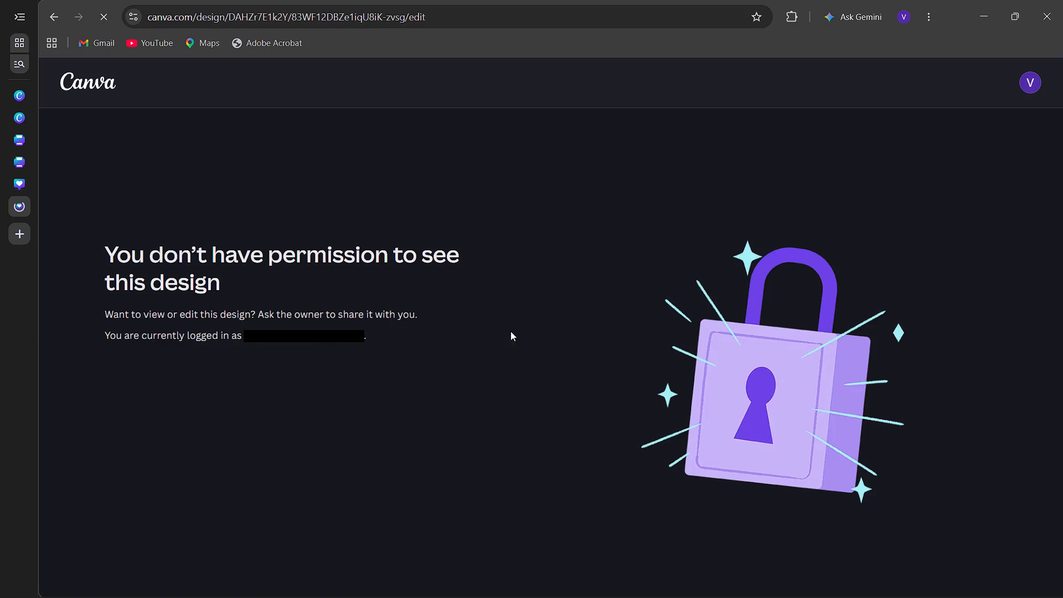
Switch to the other Canva account to access the buisness women design.
{"action": "left_click", "coordinate": [1027, 75]}
{"action": "left_click", "coordinate": [907, 244]}
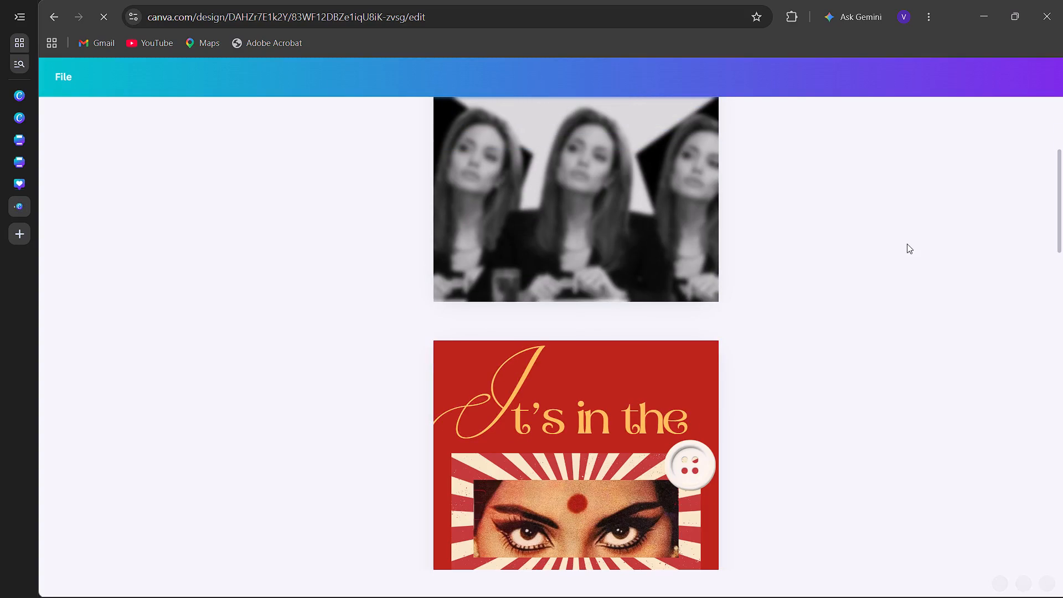
Add a blank page after page 5, the pink floral collage, at the end of the buisness women design.
{"action": "scroll", "coordinate": [907, 244], "scroll_direction": "down", "scroll_amount": 6}
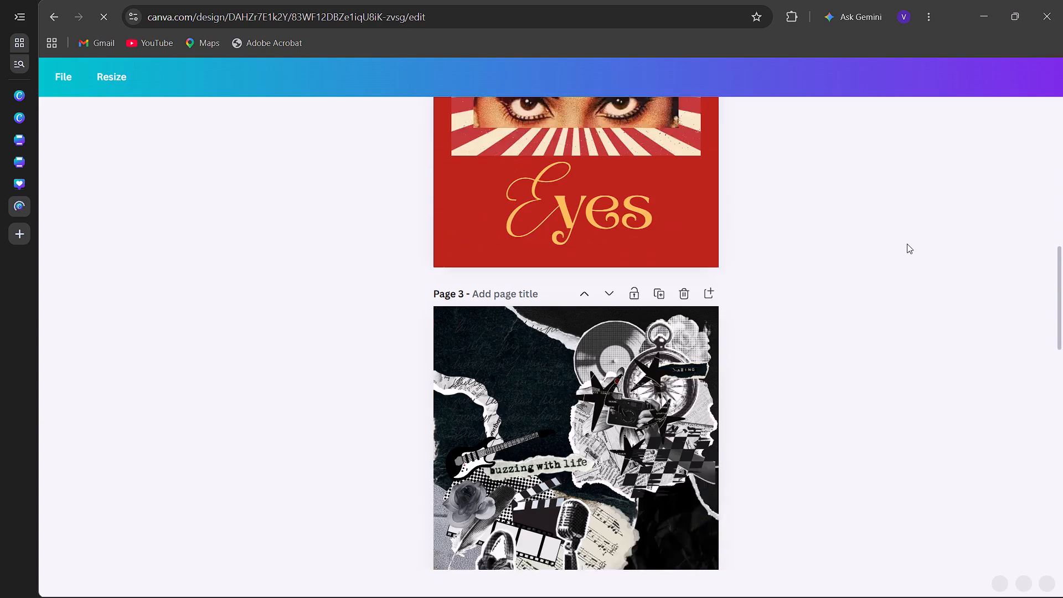
{"action": "scroll", "coordinate": [907, 244], "scroll_direction": "down", "scroll_amount": 9}
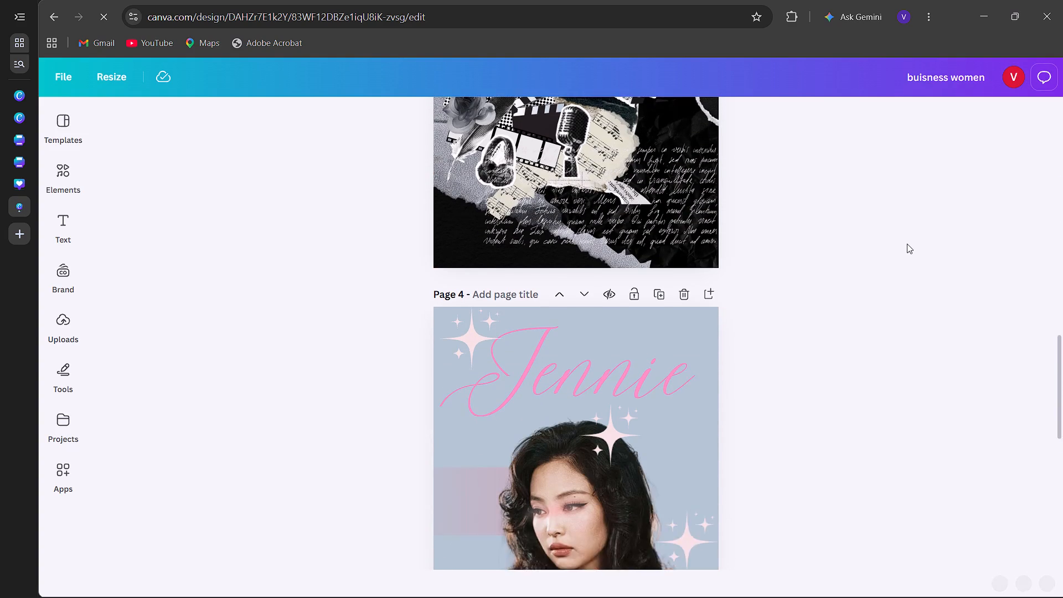
{"action": "scroll", "coordinate": [907, 244], "scroll_direction": "down", "scroll_amount": 8}
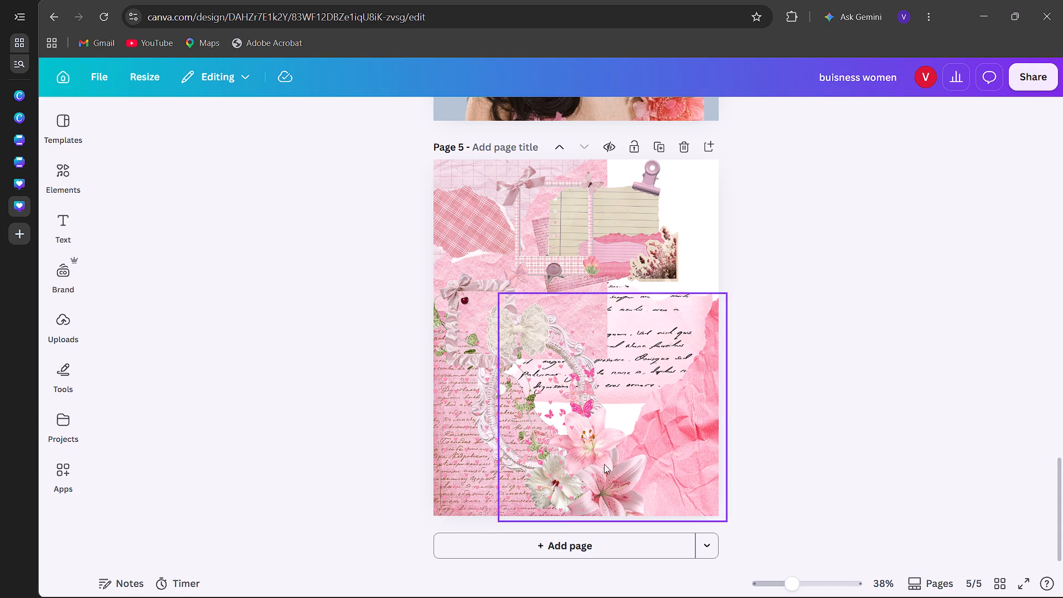
{"action": "left_click", "coordinate": [615, 548]}
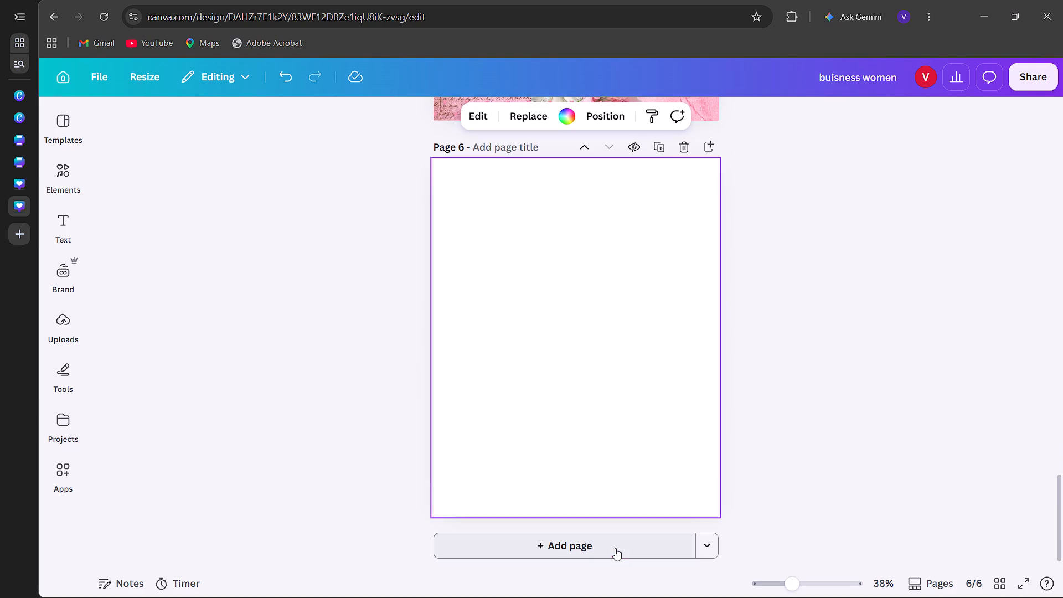
Search Google for pinterest in a new browser tab and open the Pinterest site.
{"action": "left_click", "coordinate": [8, 233]}
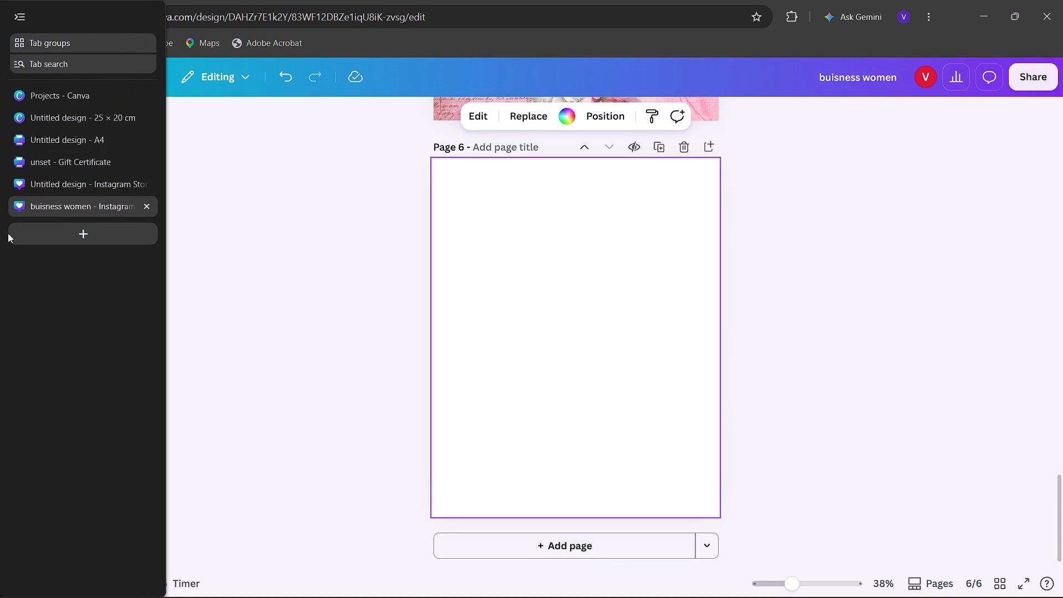
{"action": "left_click", "coordinate": [43, 232]}
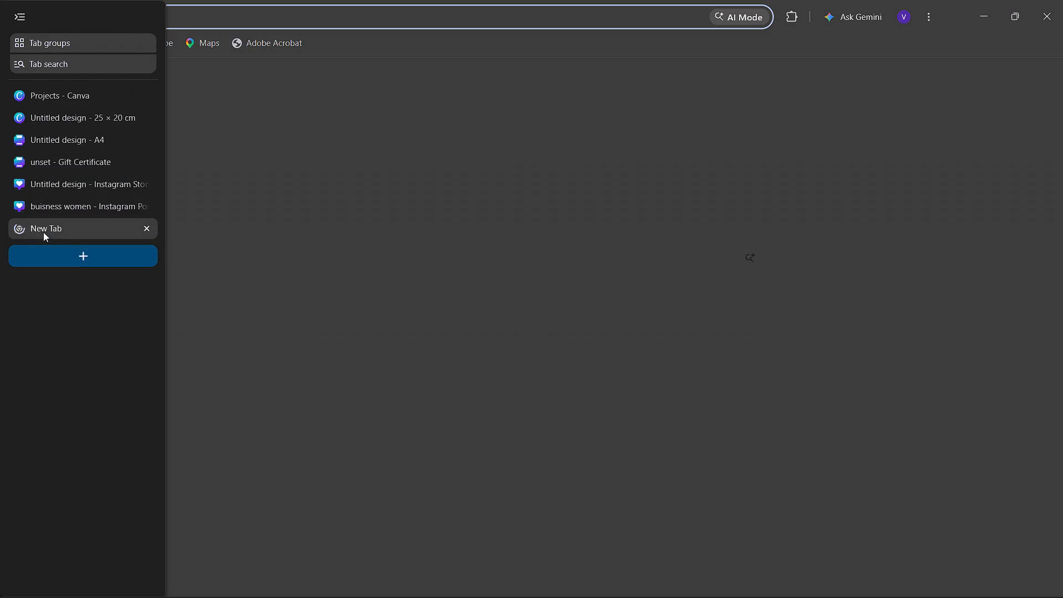
{"action": "left_click", "coordinate": [488, 279]}
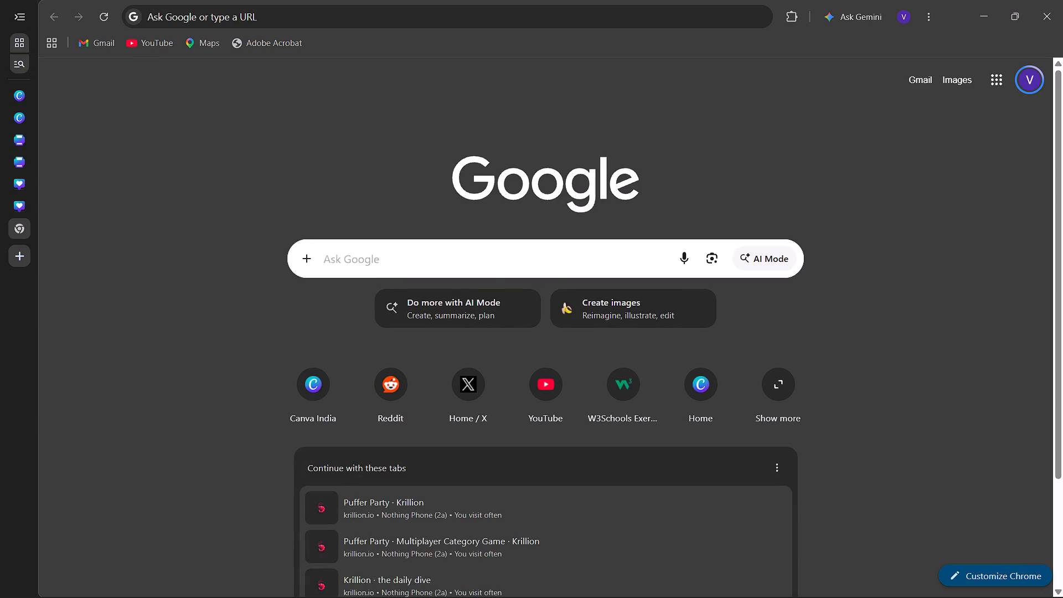
{"action": "left_click", "coordinate": [471, 248]}
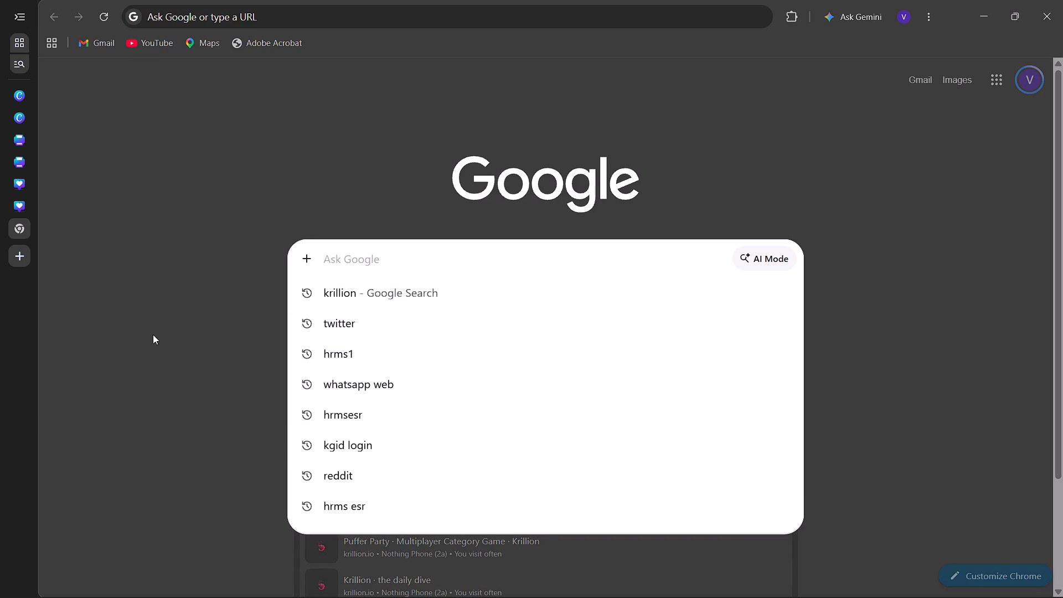
{"action": "type", "text": "pin"}
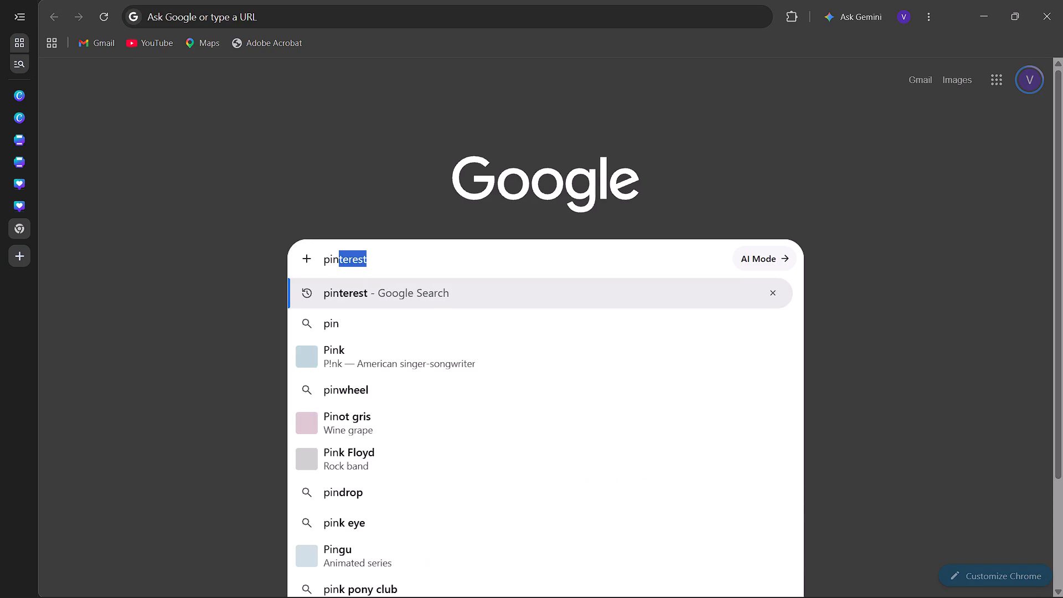
{"action": "left_click", "coordinate": [317, 300]}
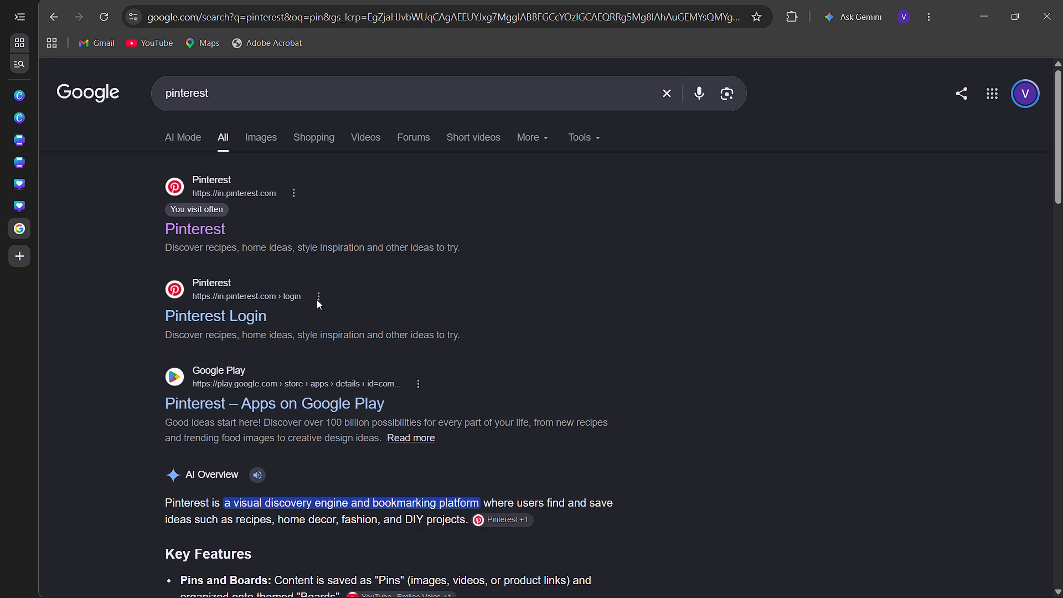
{"action": "left_click", "coordinate": [206, 234]}
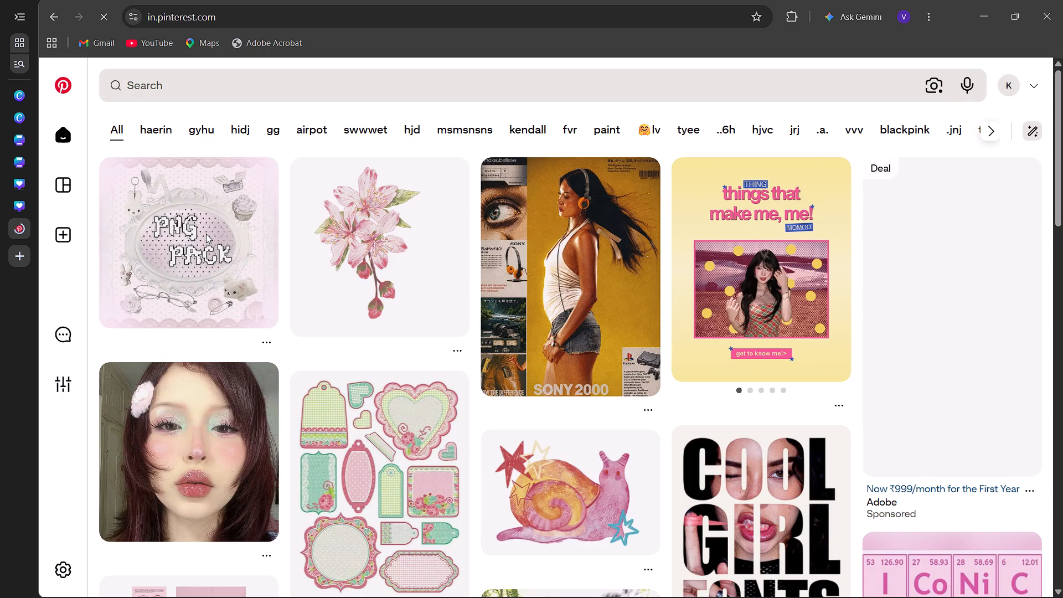
View the PNG Pack pin of aesthetic pngs and return to the Pinterest home feed.
{"action": "left_click", "coordinate": [206, 234]}
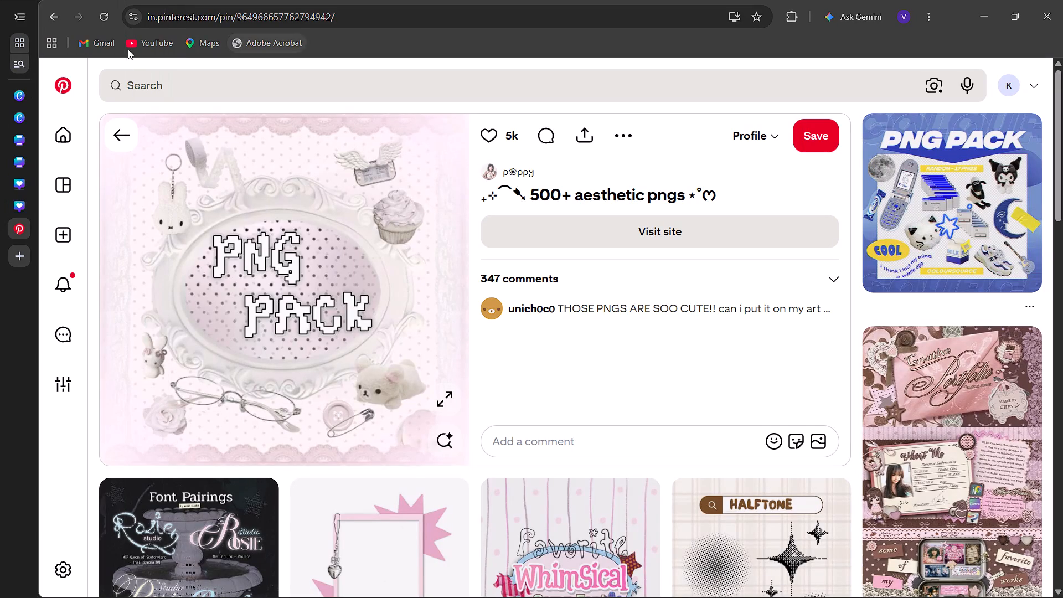
{"action": "left_click", "coordinate": [122, 128]}
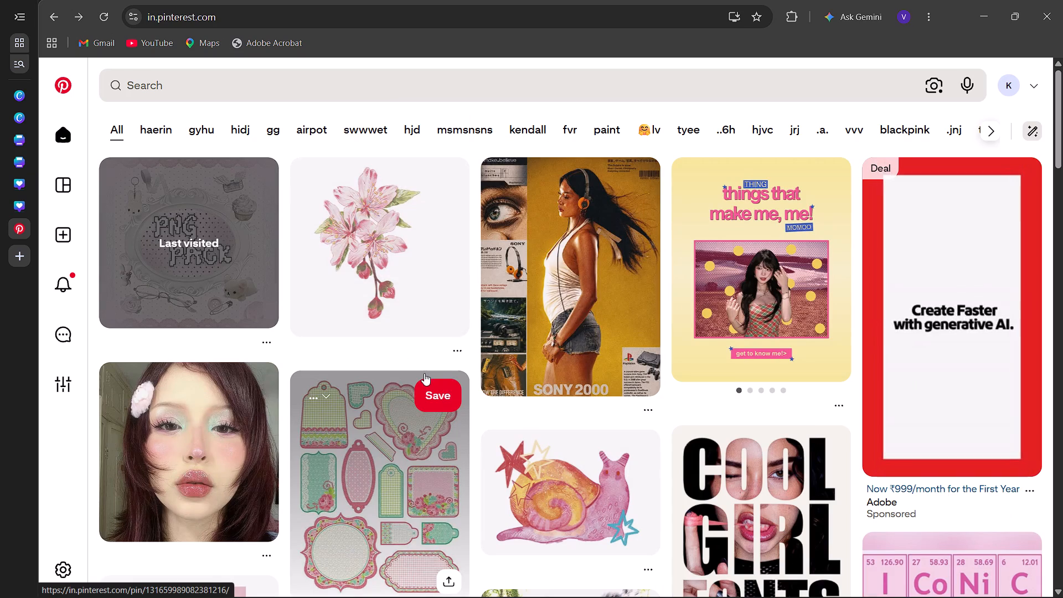
Download the image of the woman in a pink floral top and embroidered jeans from the Pinterest feed.
{"action": "scroll", "coordinate": [424, 373], "scroll_direction": "down", "scroll_amount": 3}
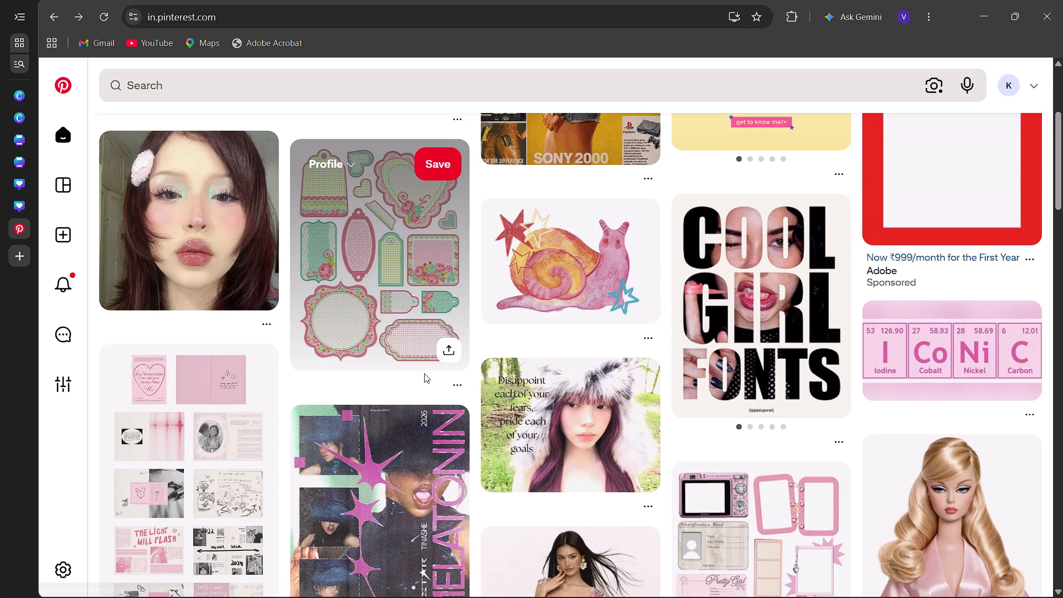
{"action": "scroll", "coordinate": [424, 373], "scroll_direction": "down", "scroll_amount": 2}
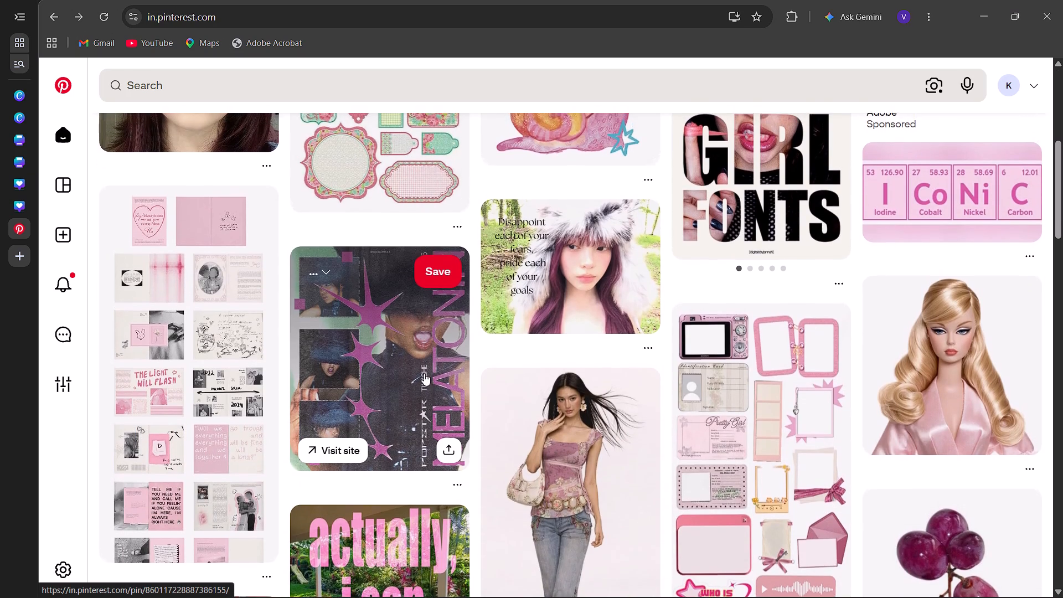
{"action": "scroll", "coordinate": [424, 373], "scroll_direction": "down", "scroll_amount": 3}
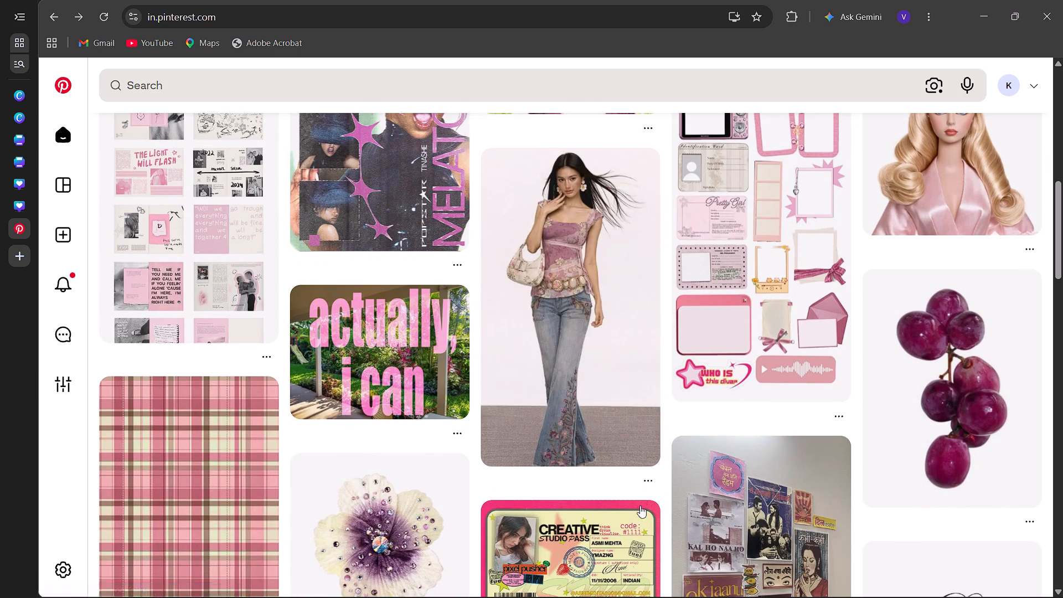
{"action": "left_click", "coordinate": [645, 482]}
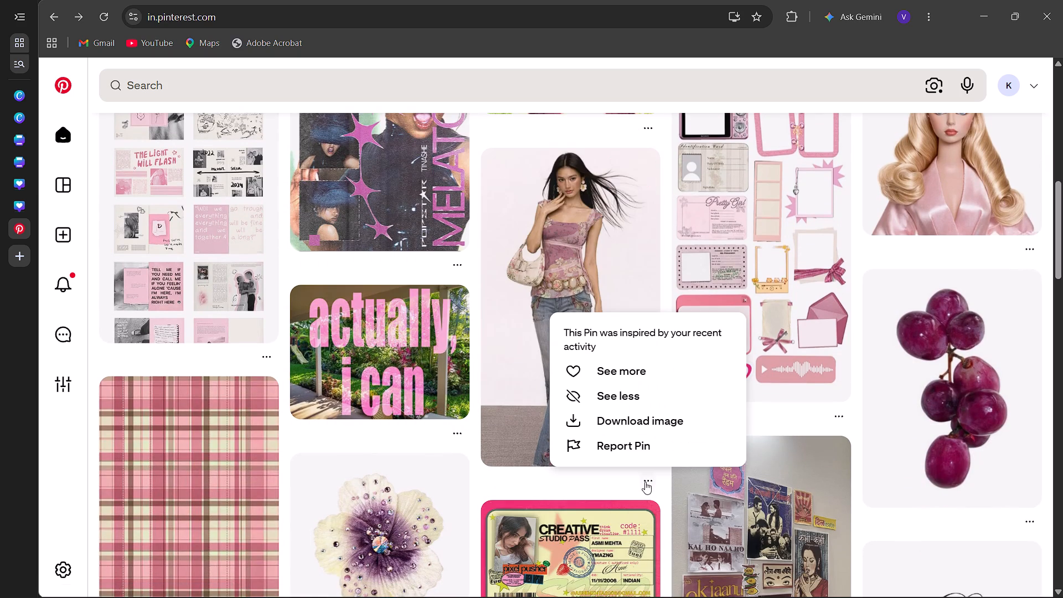
{"action": "left_click", "coordinate": [640, 423]}
Browse further down the Pinterest feed and open the pink Love is Blooming photo strip pin.
{"action": "scroll", "coordinate": [640, 423], "scroll_direction": "down", "scroll_amount": 3}
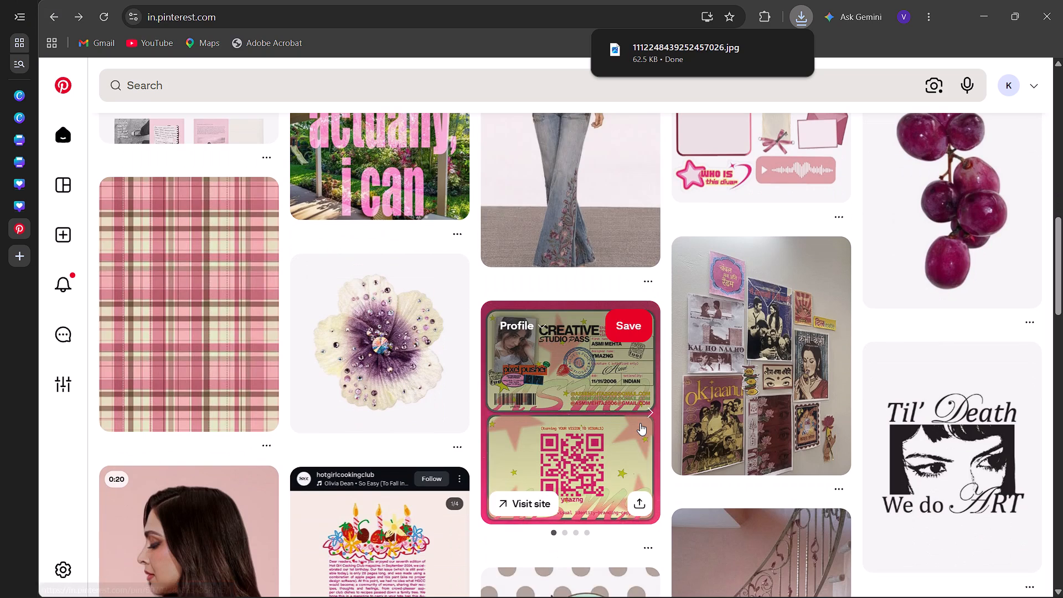
{"action": "scroll", "coordinate": [640, 423], "scroll_direction": "down", "scroll_amount": 6}
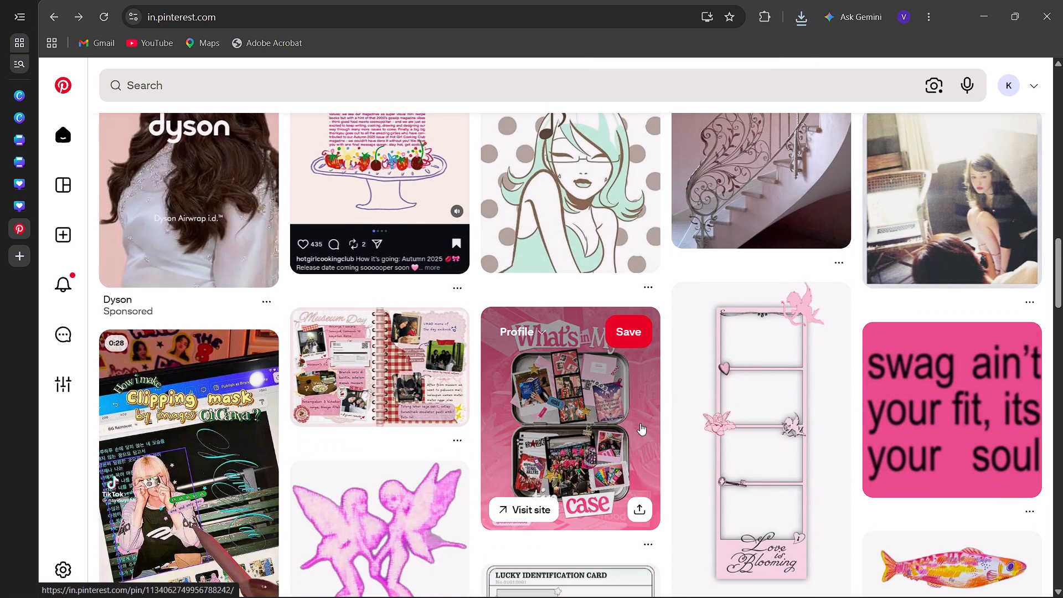
{"action": "scroll", "coordinate": [640, 423], "scroll_direction": "down", "scroll_amount": 3}
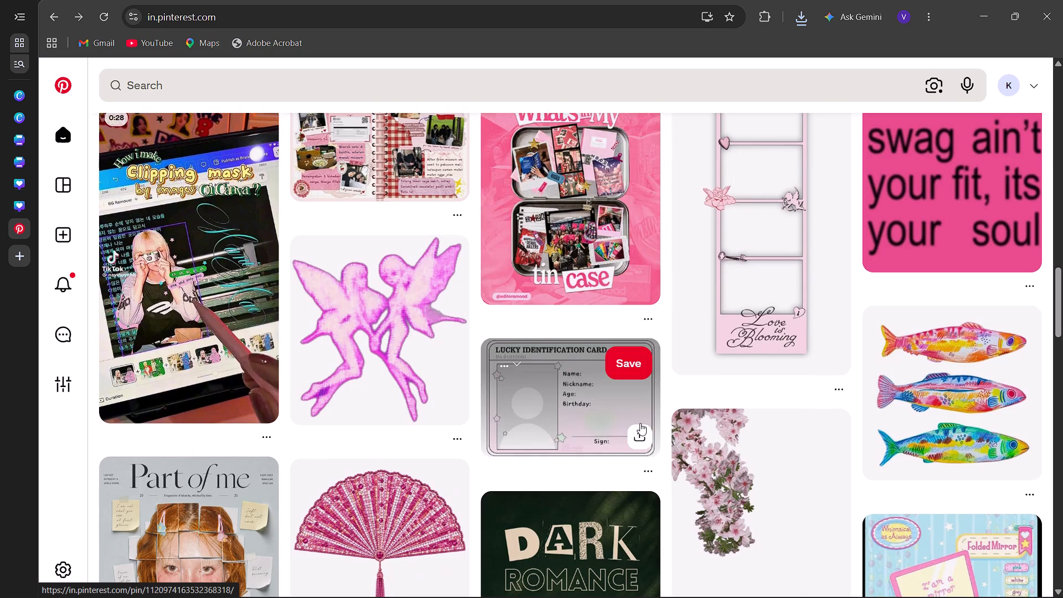
{"action": "scroll", "coordinate": [640, 423], "scroll_direction": "up", "scroll_amount": 3}
{"action": "scroll", "coordinate": [776, 396], "scroll_direction": "down", "scroll_amount": 1}
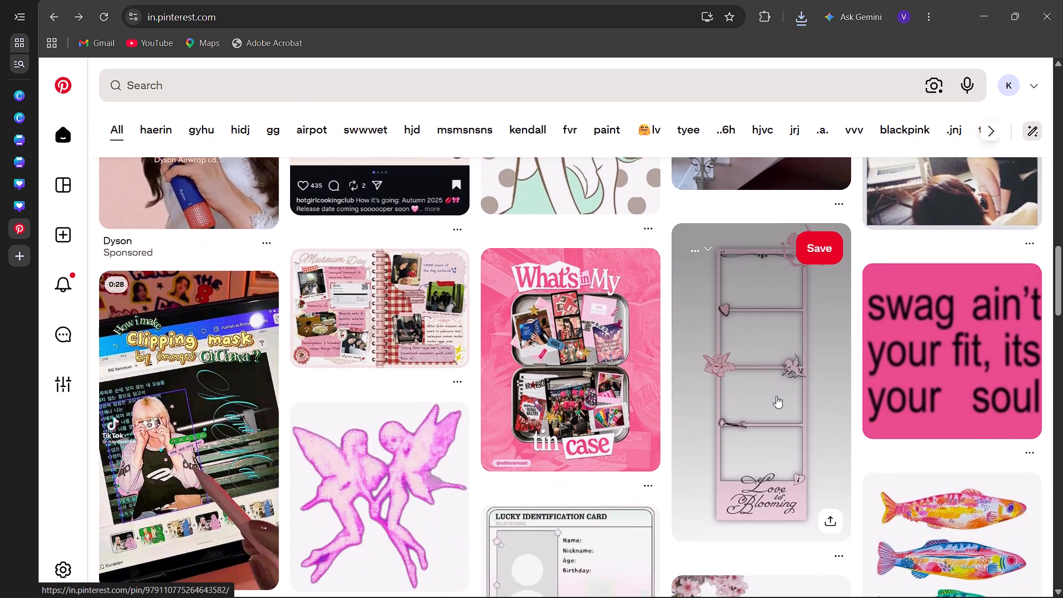
{"action": "scroll", "coordinate": [776, 396], "scroll_direction": "down", "scroll_amount": 1}
{"action": "left_click", "coordinate": [776, 396]}
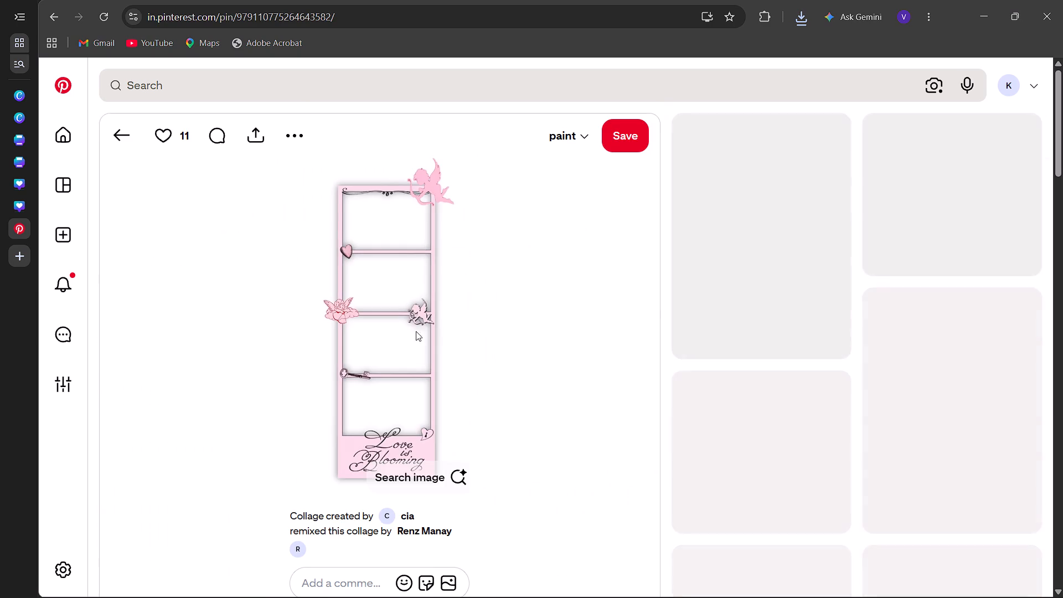
{"action": "scroll", "coordinate": [404, 358], "scroll_direction": "left", "scroll_amount": 1}
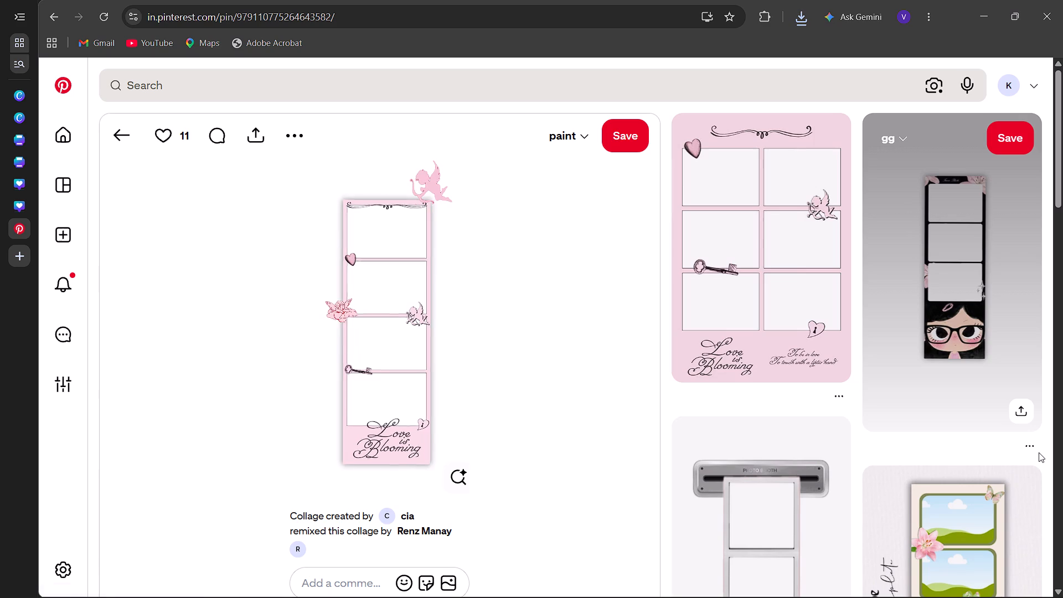
Download the grey photo booth strip with three empty frames from the related pins.
{"action": "left_click", "coordinate": [1039, 452]}
{"action": "scroll", "coordinate": [827, 350], "scroll_direction": "down", "scroll_amount": 3}
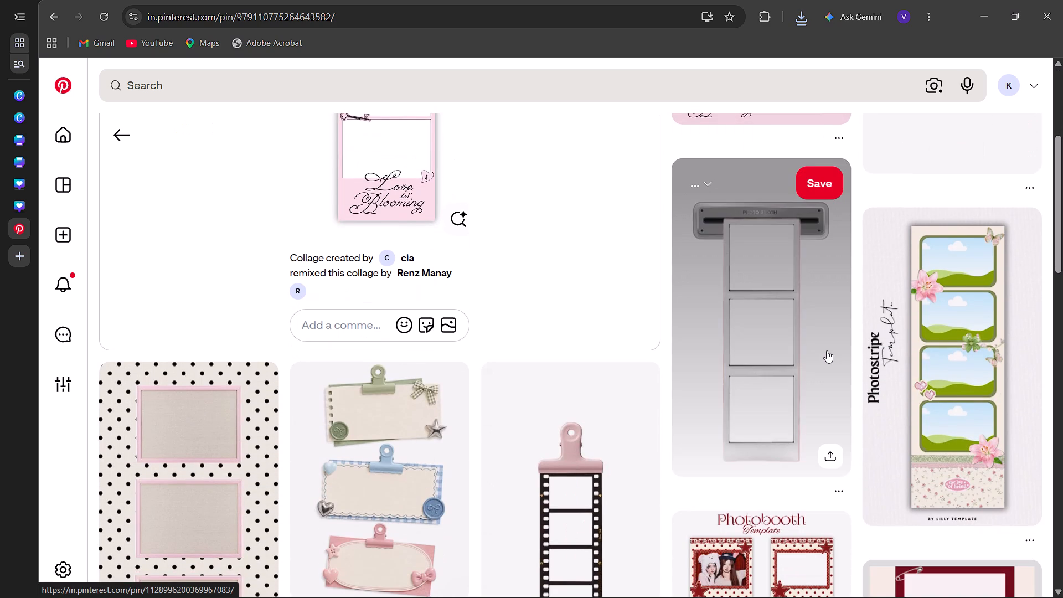
{"action": "left_click", "coordinate": [835, 490]}
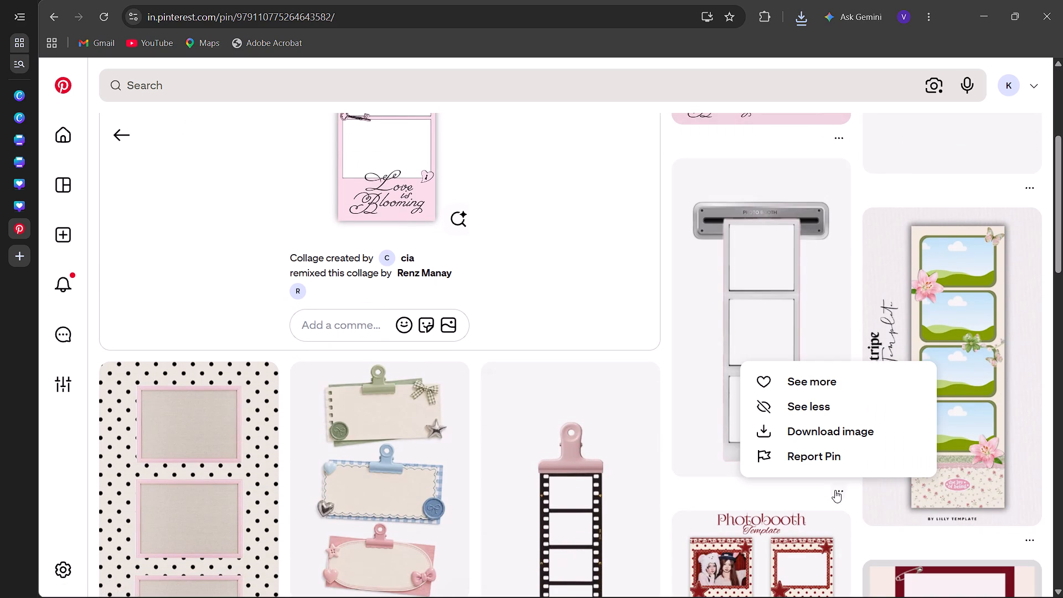
{"action": "left_click", "coordinate": [821, 431]}
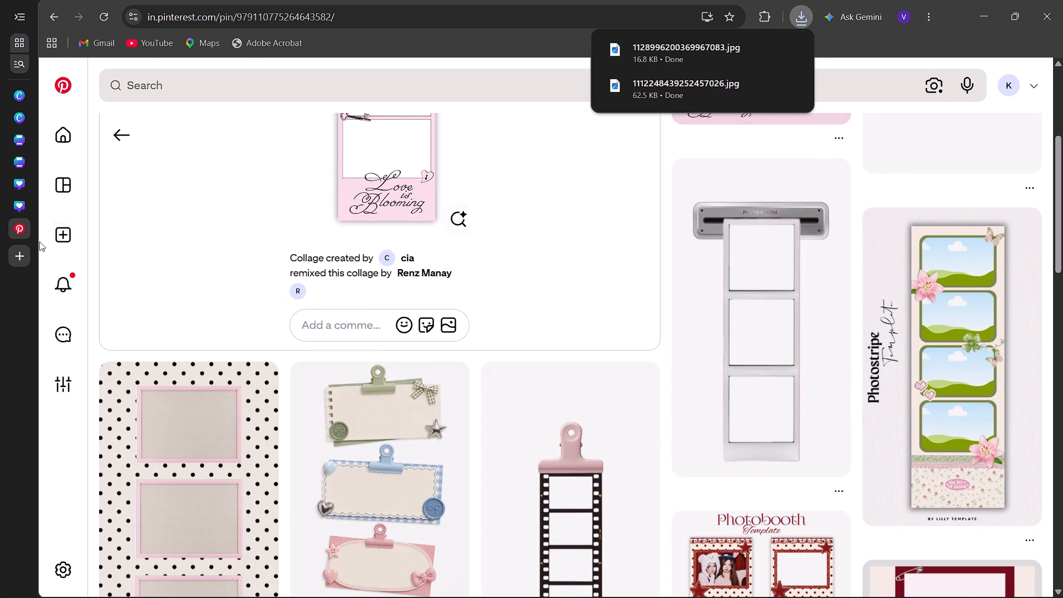
{"action": "left_click", "coordinate": [42, 195]}
{"action": "left_click", "coordinate": [47, 208]}
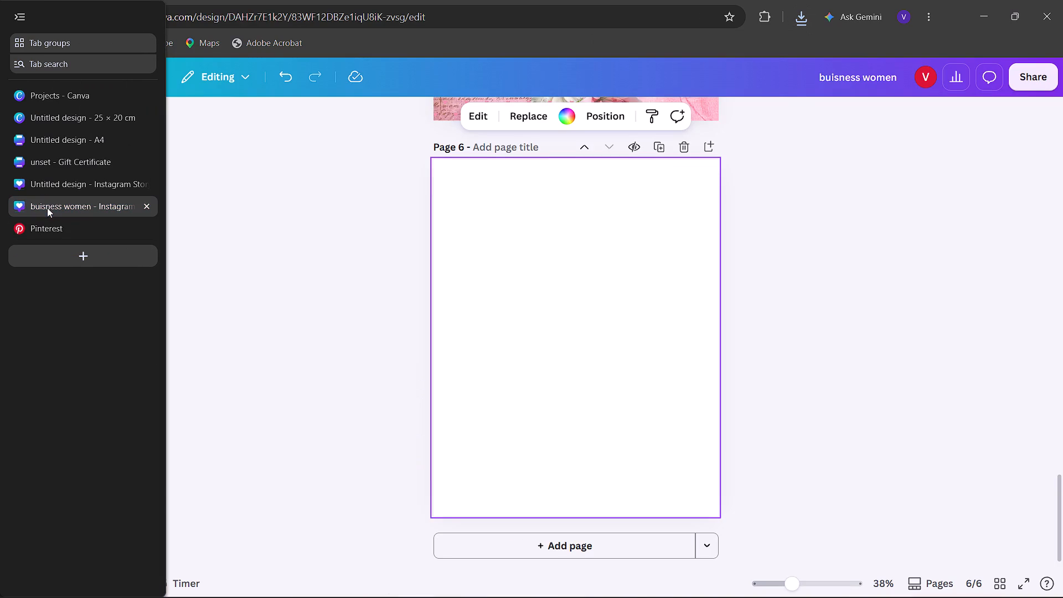
{"action": "left_click", "coordinate": [254, 238]}
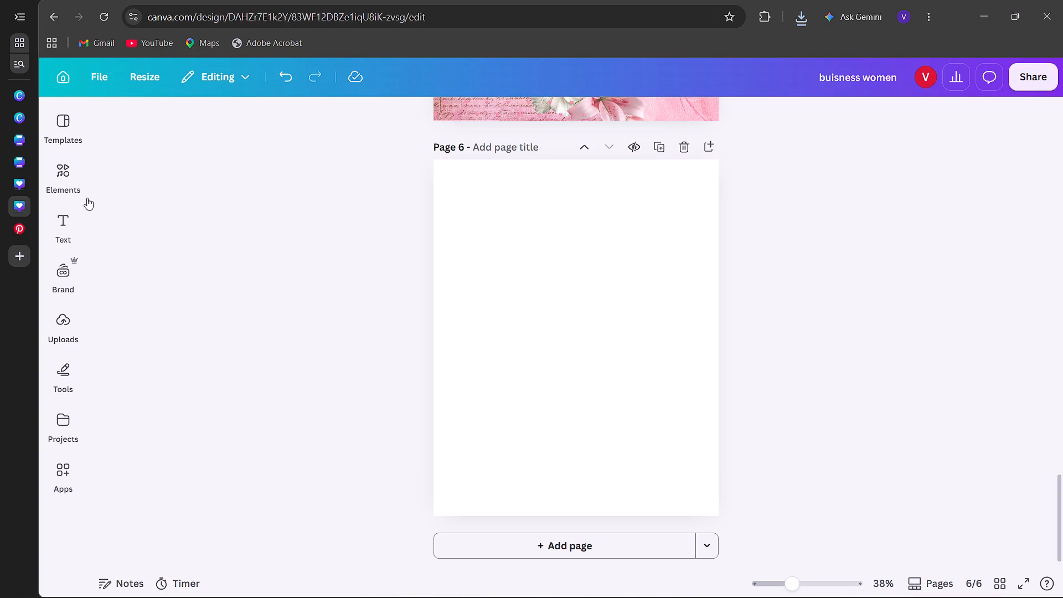
{"action": "left_click", "coordinate": [71, 319]}
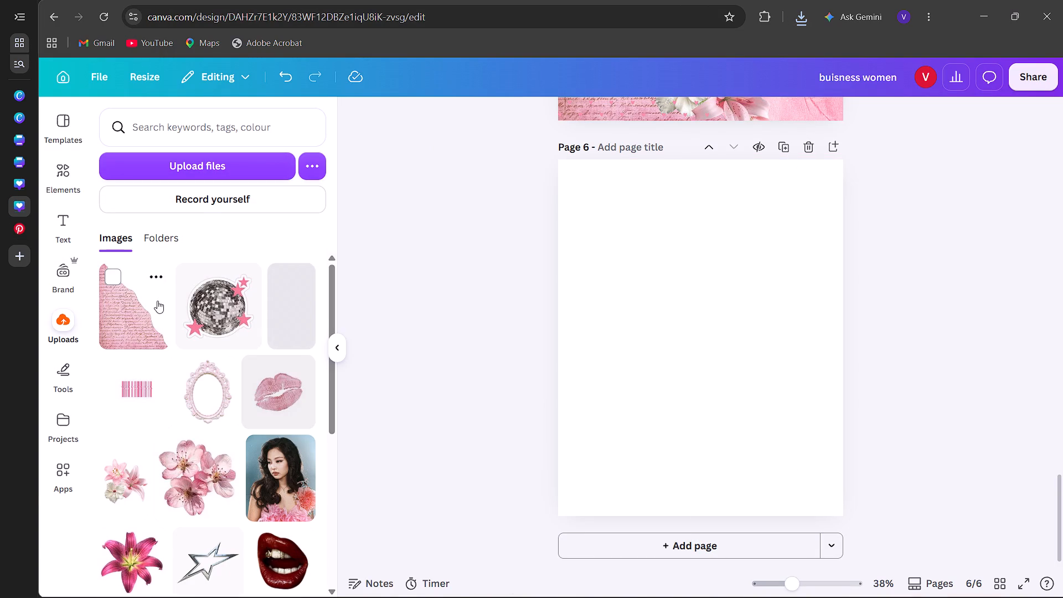
{"action": "left_click", "coordinate": [177, 167]}
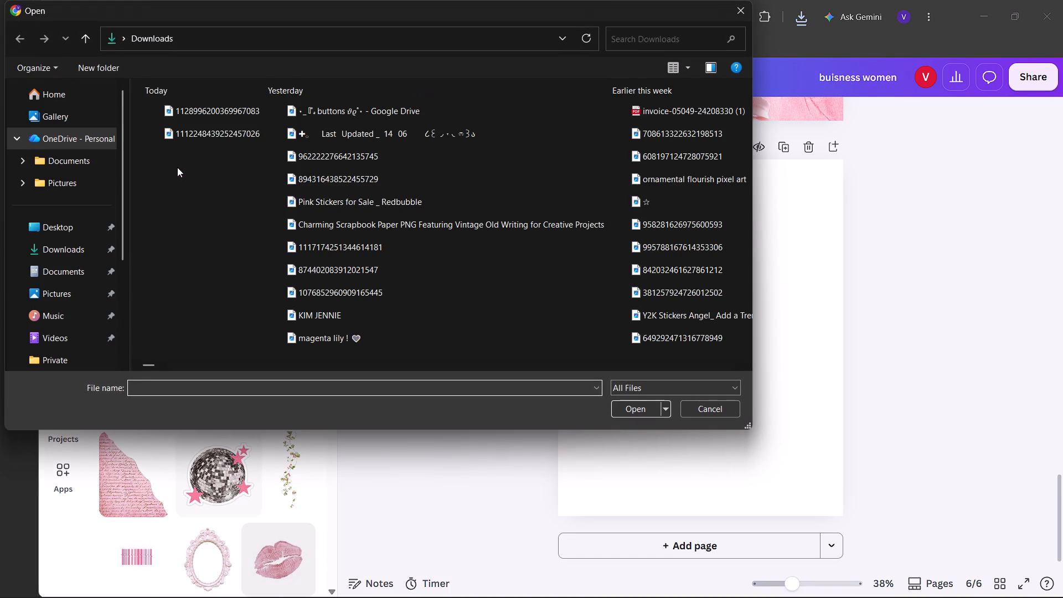
{"action": "left_click", "coordinate": [203, 109]}
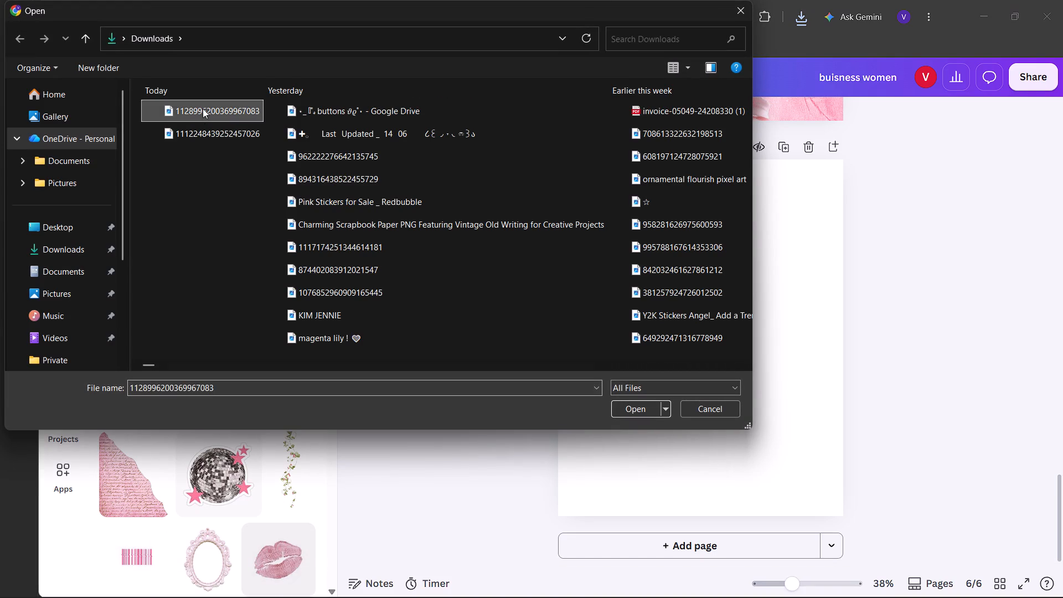
{"action": "left_click", "coordinate": [634, 411]}
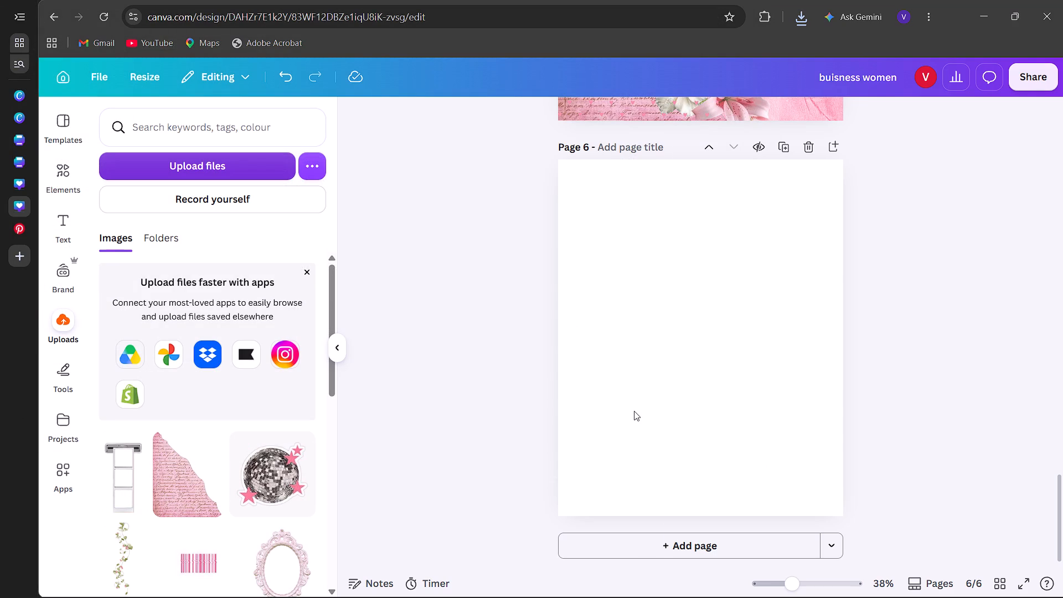
Add the uploaded photo booth strip to page 6 and remove its background.
{"action": "left_click", "coordinate": [118, 482]}
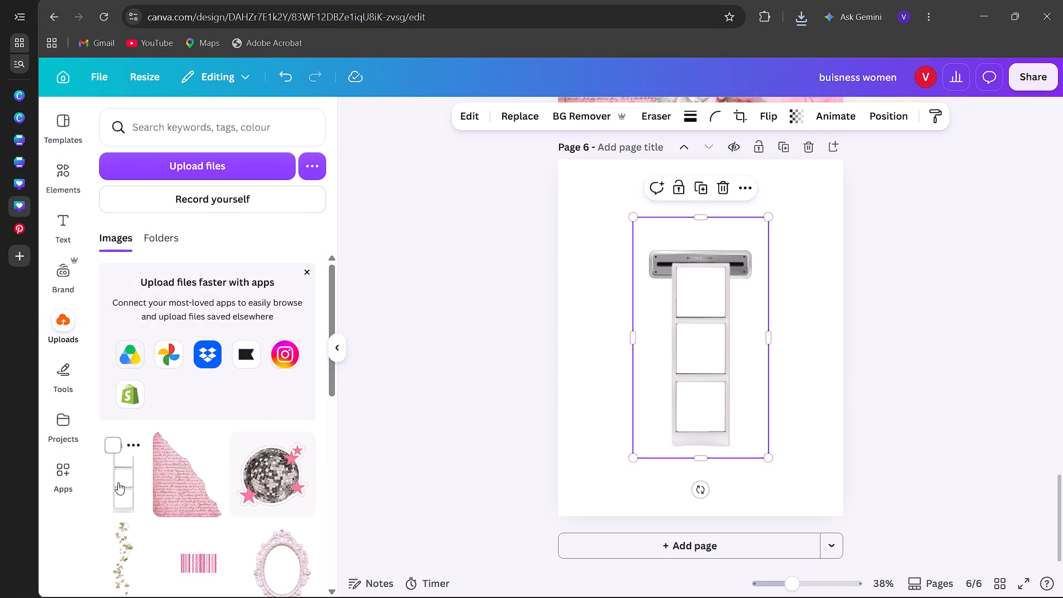
{"action": "left_click", "coordinate": [559, 124]}
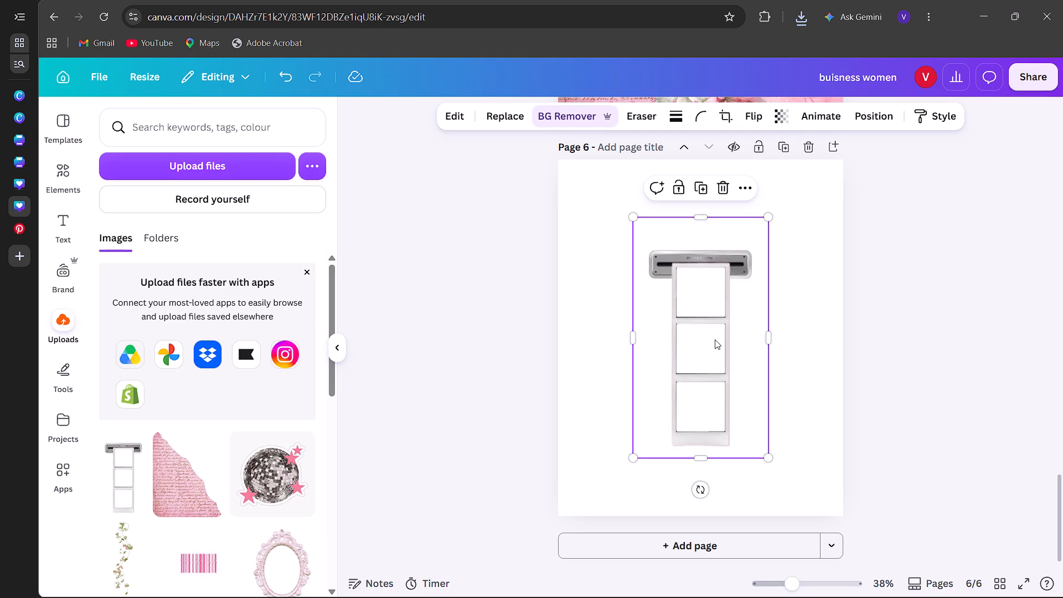
Enlarge the photo booth strip to nearly the full page height and centre it horizontally on page 6.
{"action": "left_click_drag", "start_coordinate": [715, 339], "coordinate": [721, 329]}
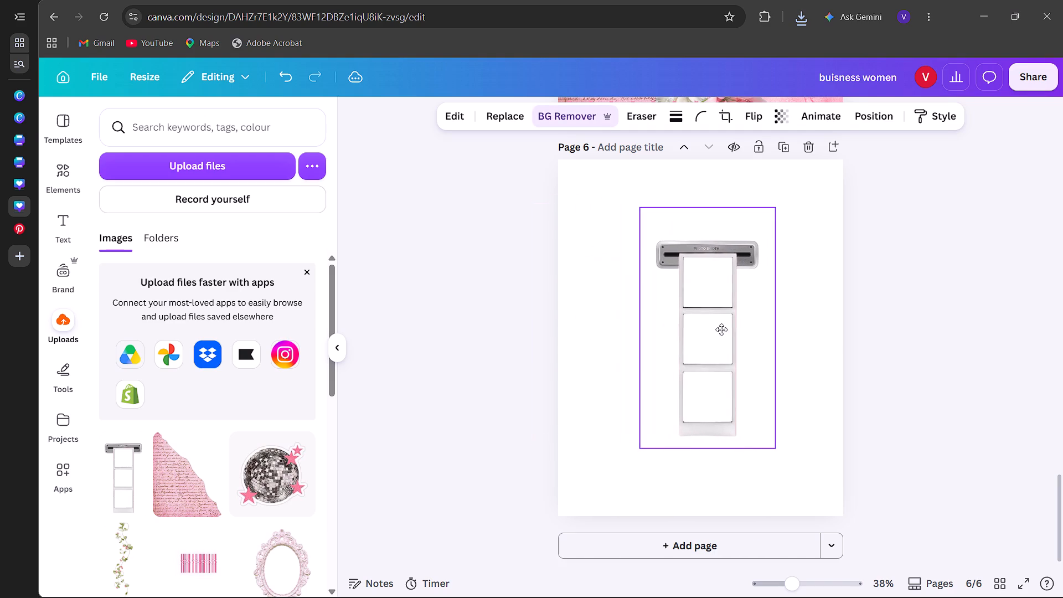
{"action": "left_click_drag", "start_coordinate": [721, 329], "coordinate": [709, 329]}
{"action": "left_click", "coordinate": [628, 447]}
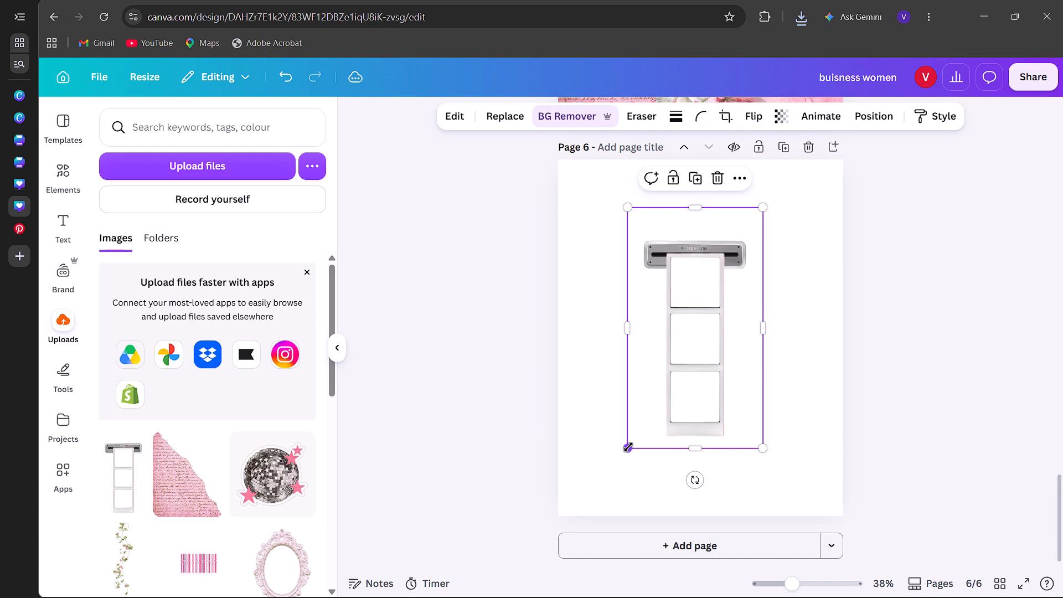
{"action": "left_click_drag", "start_coordinate": [625, 447], "coordinate": [541, 538]}
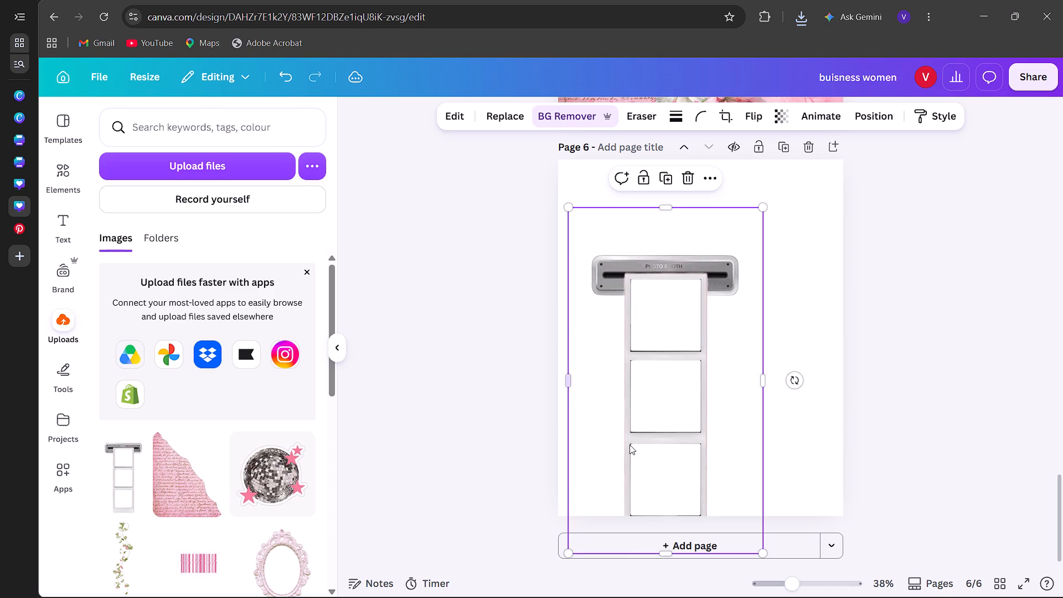
{"action": "left_click_drag", "start_coordinate": [629, 445], "coordinate": [661, 392]}
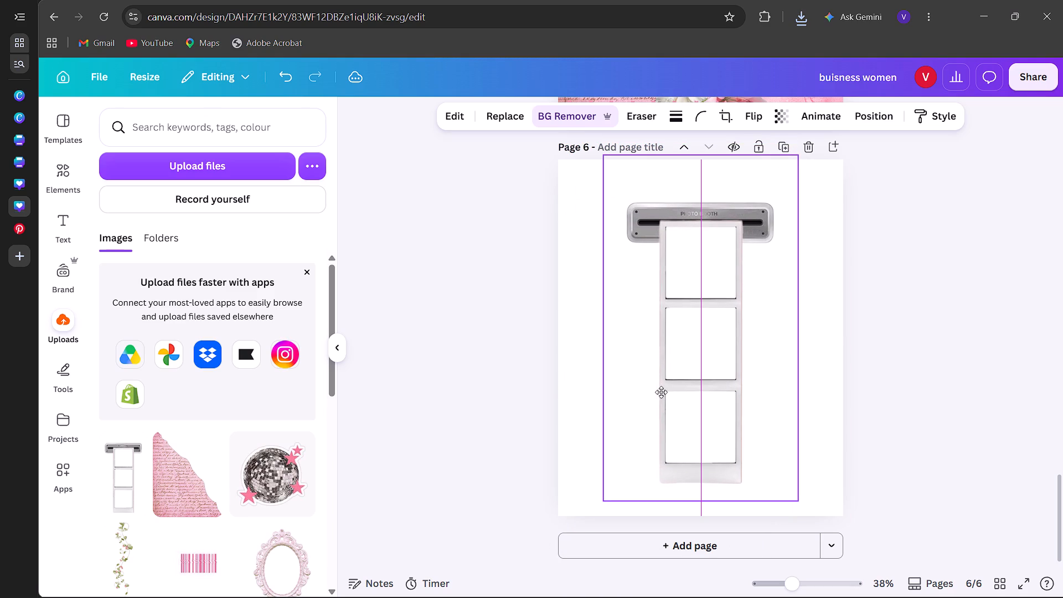
{"action": "left_click_drag", "start_coordinate": [661, 392], "coordinate": [665, 392]}
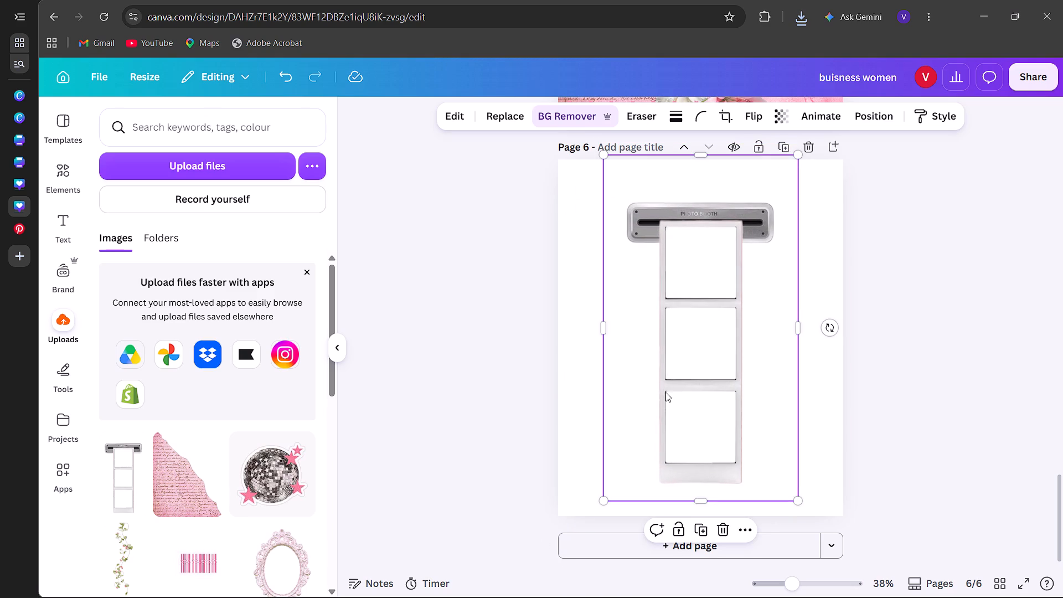
{"action": "left_click", "coordinate": [515, 417]}
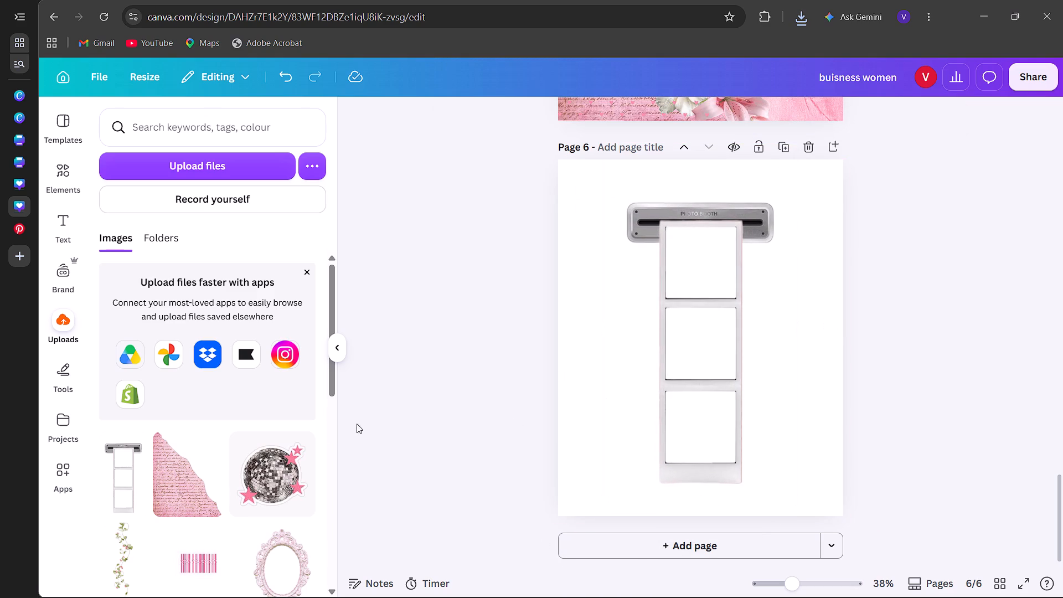
Add the uploaded silver star to page 6 and shrink it to a small graphic beside the strip's top frame.
{"action": "scroll", "coordinate": [198, 465], "scroll_direction": "down", "scroll_amount": 4}
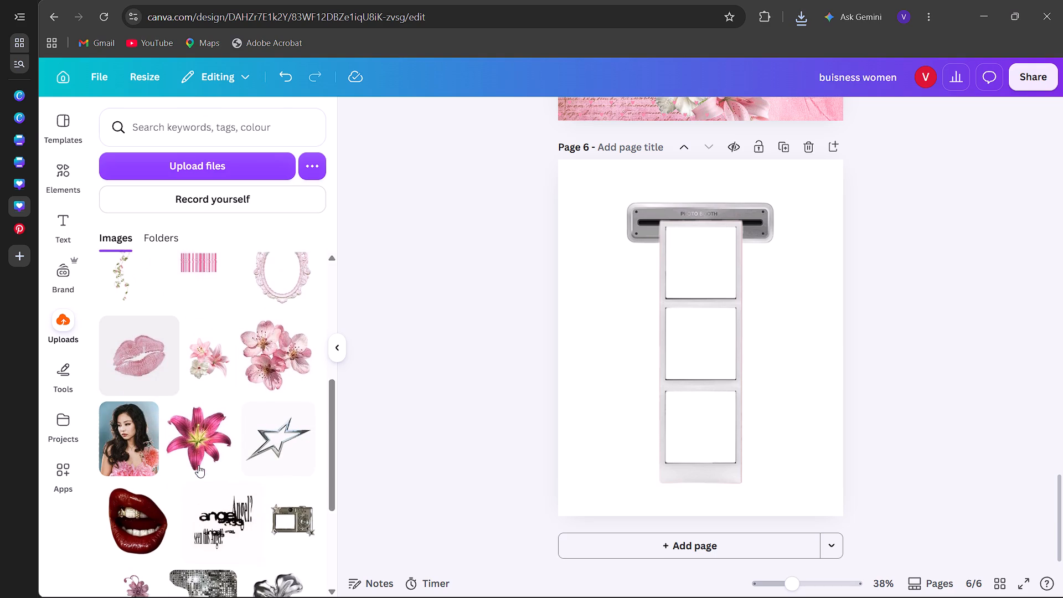
{"action": "scroll", "coordinate": [198, 465], "scroll_direction": "down", "scroll_amount": 1}
{"action": "scroll", "coordinate": [198, 465], "scroll_direction": "up", "scroll_amount": 1}
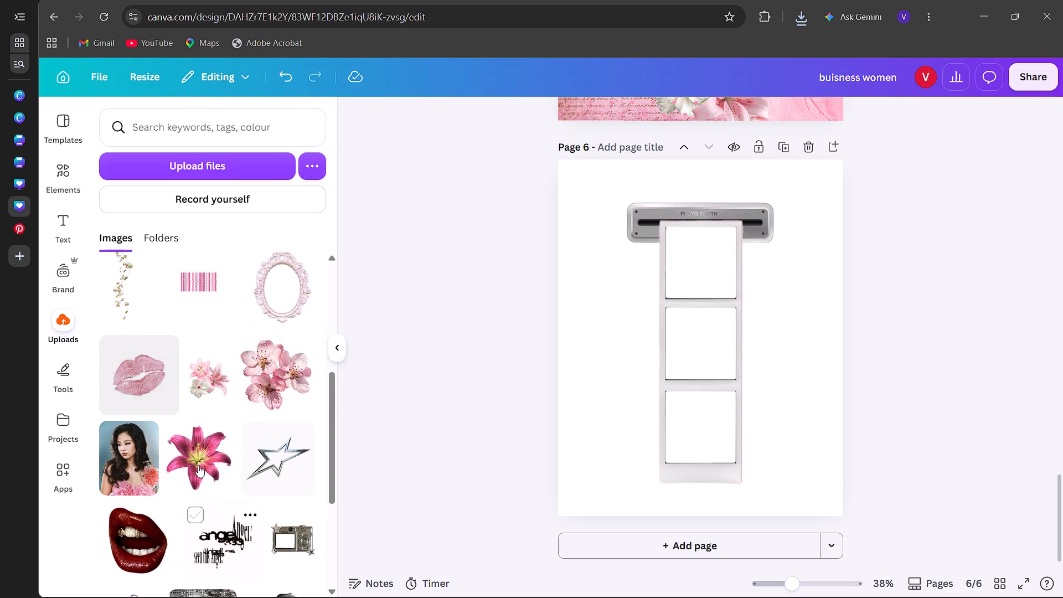
{"action": "scroll", "coordinate": [198, 465], "scroll_direction": "up", "scroll_amount": 1}
{"action": "left_click", "coordinate": [281, 460]}
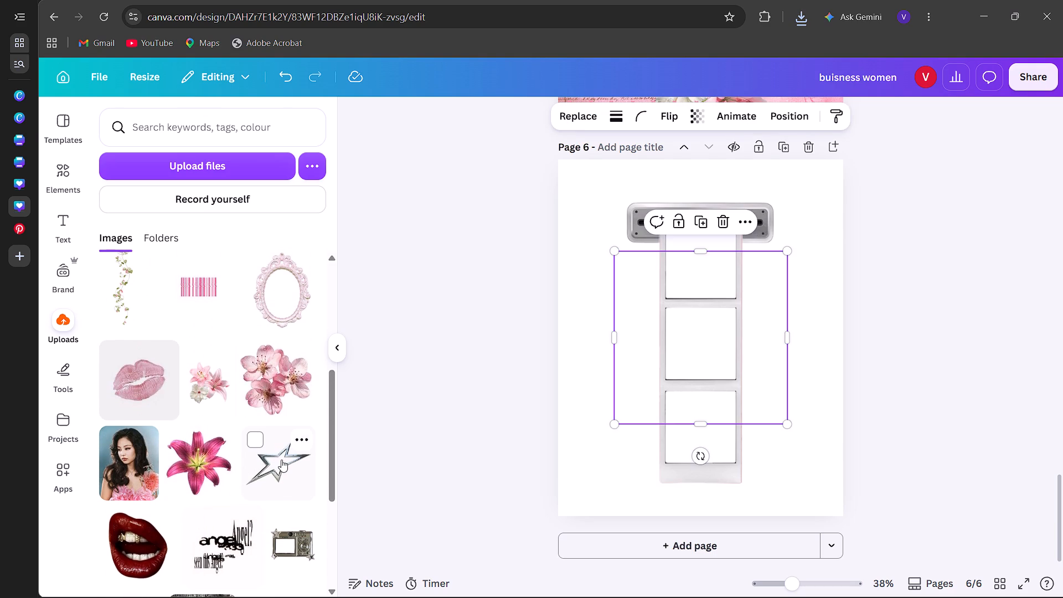
{"action": "left_click_drag", "start_coordinate": [617, 421], "coordinate": [618, 419]}
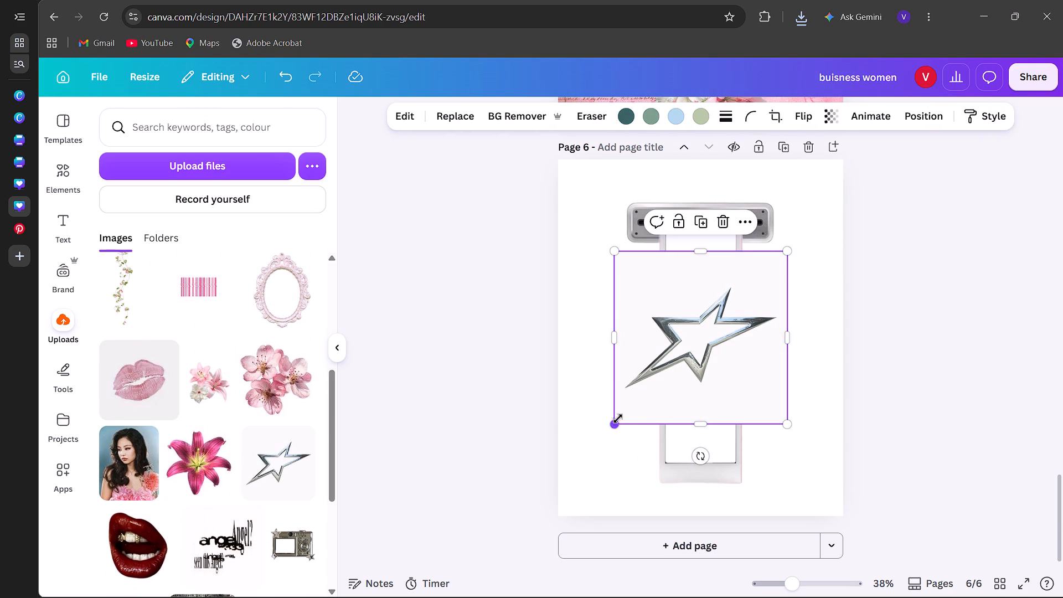
{"action": "left_click_drag", "start_coordinate": [618, 419], "coordinate": [758, 309]}
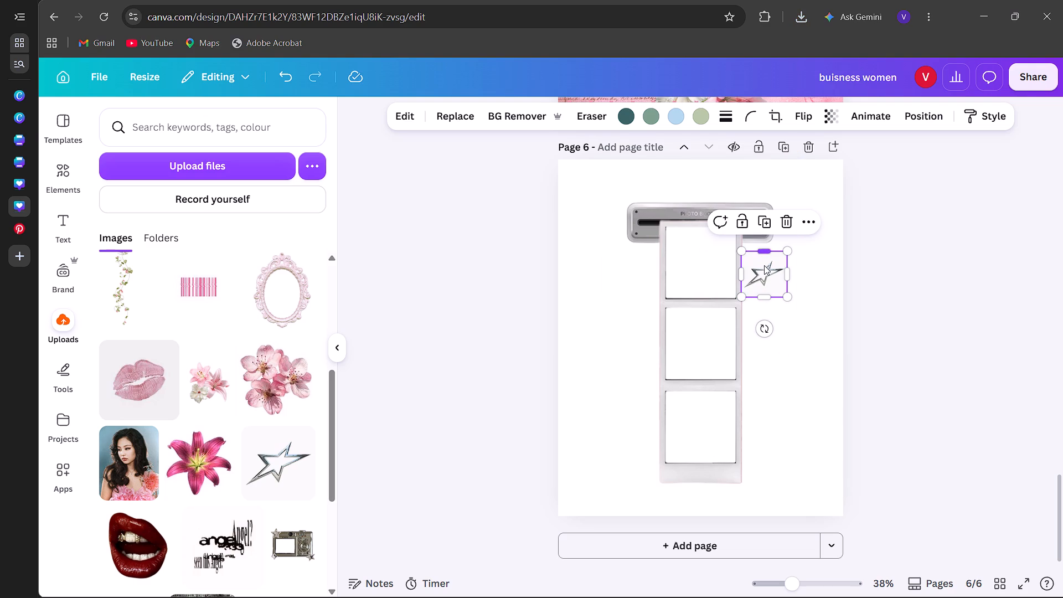
Move the silver star onto the strip's edge between the first two frames and remove its background.
{"action": "left_click_drag", "start_coordinate": [766, 275], "coordinate": [657, 303]}
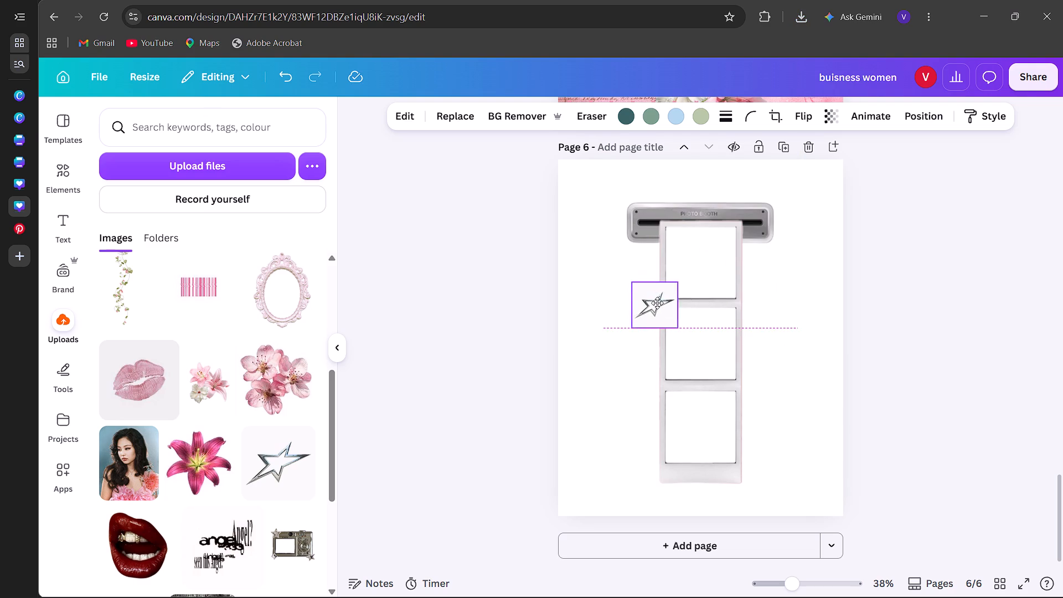
{"action": "left_click_drag", "start_coordinate": [657, 303], "coordinate": [665, 301]}
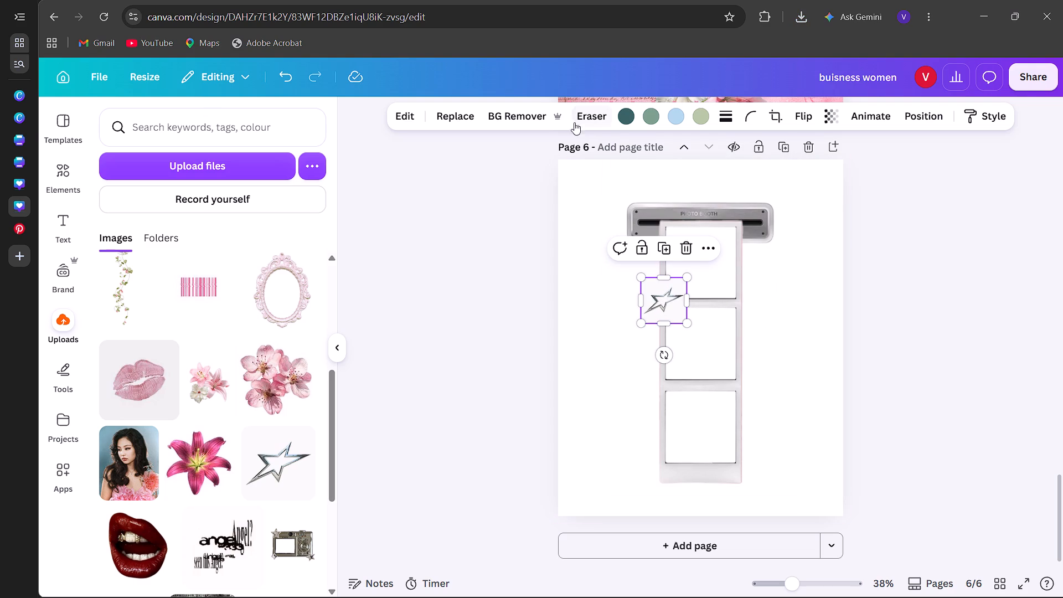
{"action": "left_click", "coordinate": [553, 120]}
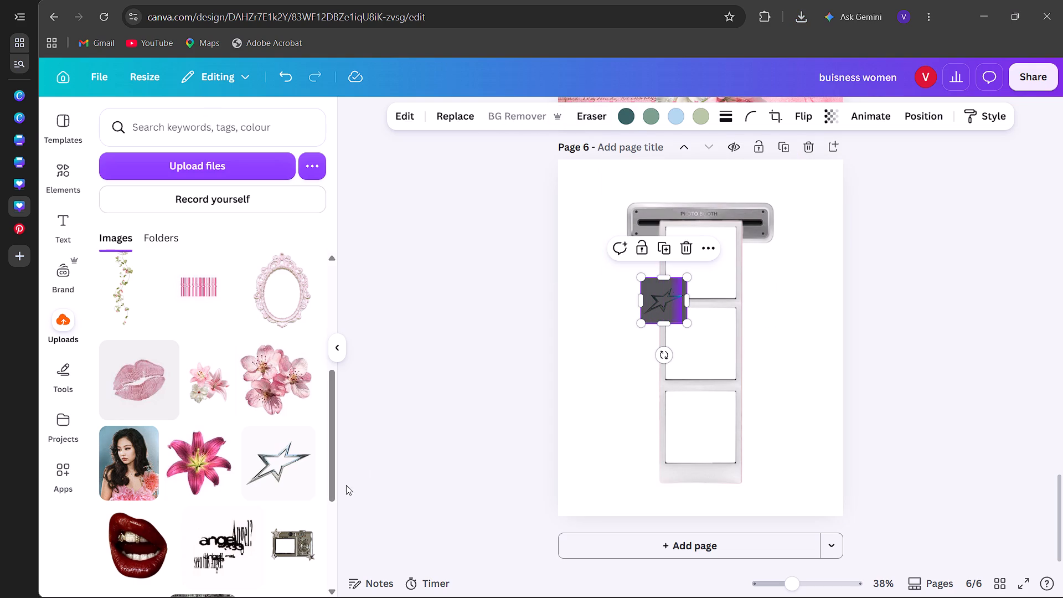
{"action": "scroll", "coordinate": [238, 517], "scroll_direction": "down", "scroll_amount": 4}
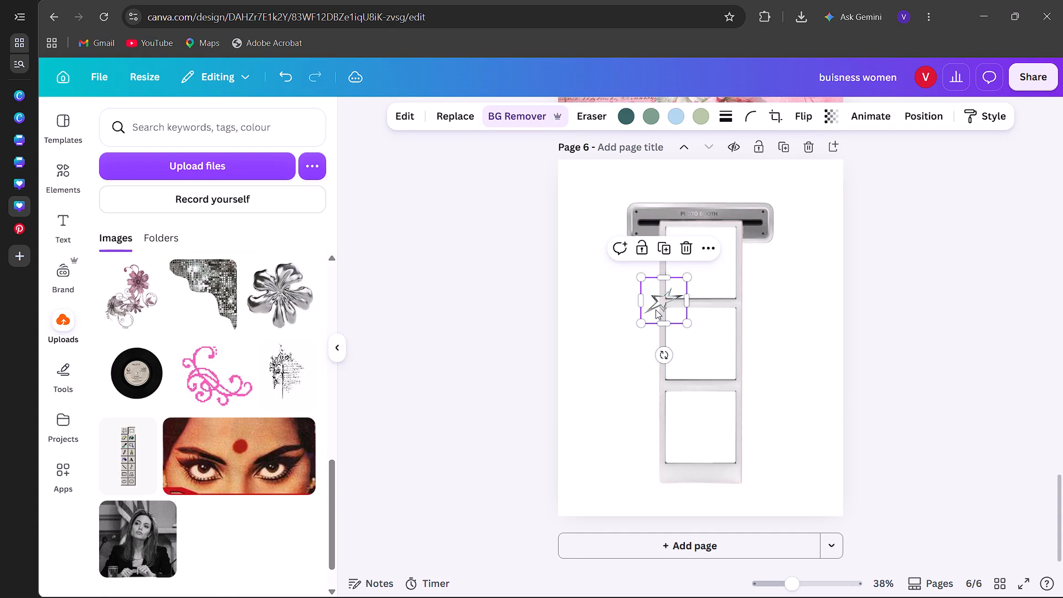
Reposition the silver star over the upper-left corner of the metal photo booth header on page 6.
{"action": "left_click_drag", "start_coordinate": [664, 302], "coordinate": [662, 306]}
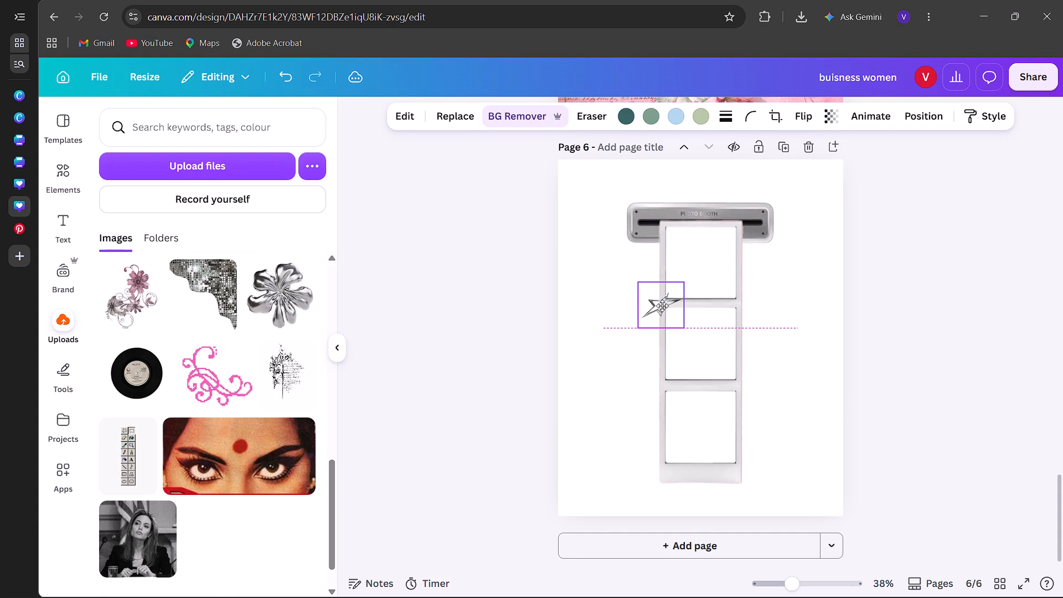
{"action": "left_click_drag", "start_coordinate": [662, 306], "coordinate": [626, 192]}
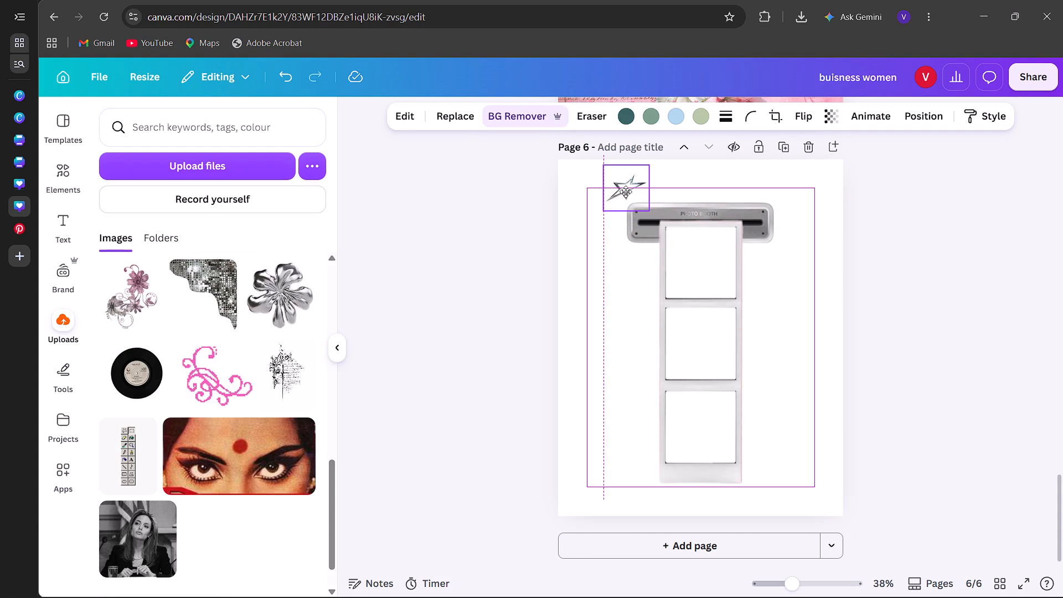
{"action": "left_click_drag", "start_coordinate": [626, 192], "coordinate": [631, 200]}
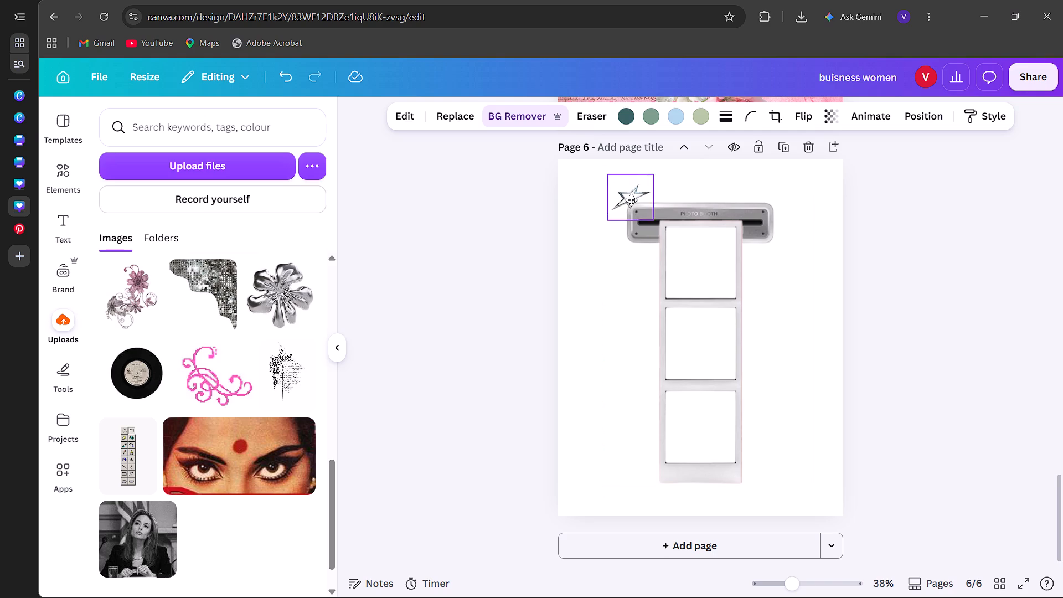
{"action": "left_click_drag", "start_coordinate": [631, 200], "coordinate": [636, 205]}
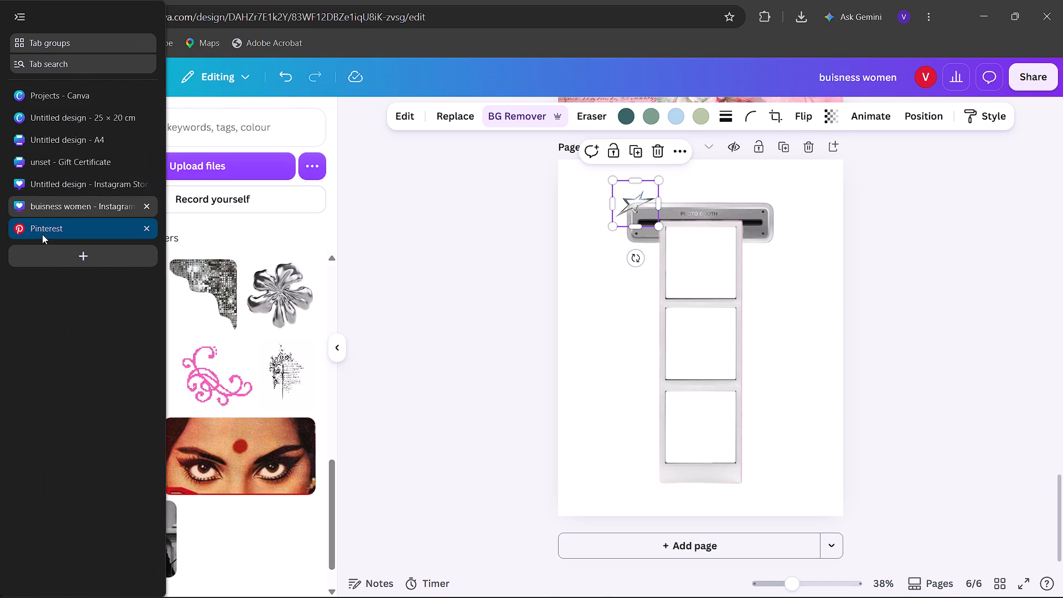
Switch to Pinterest, browse the related pins for collage graphics, and open the pink polka-dot binder clip pin.
{"action": "left_click", "coordinate": [42, 234]}
{"action": "scroll", "coordinate": [379, 214], "scroll_direction": "down", "scroll_amount": 2}
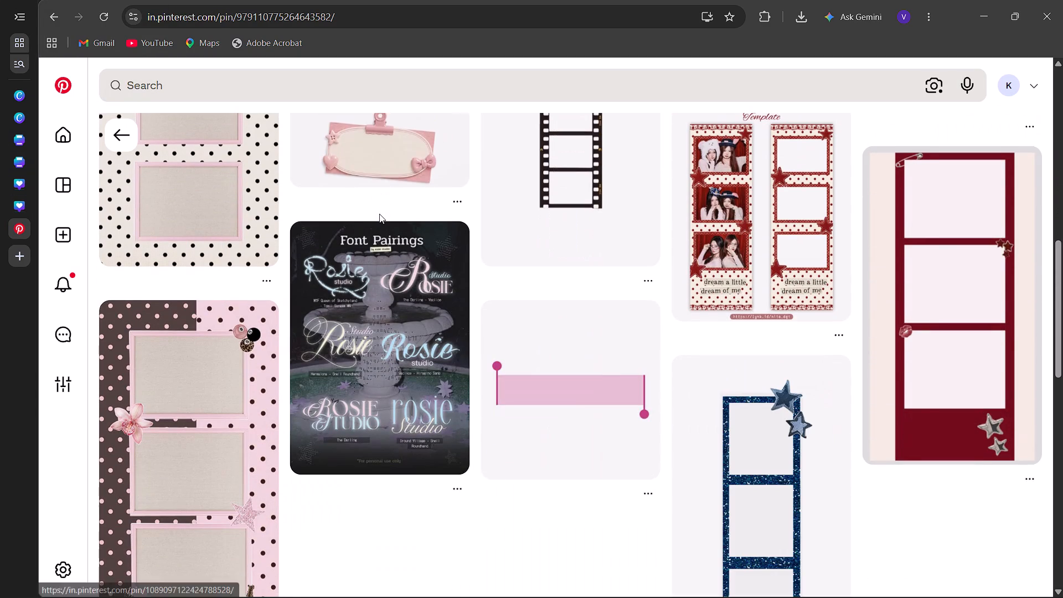
{"action": "scroll", "coordinate": [379, 214], "scroll_direction": "down", "scroll_amount": 5}
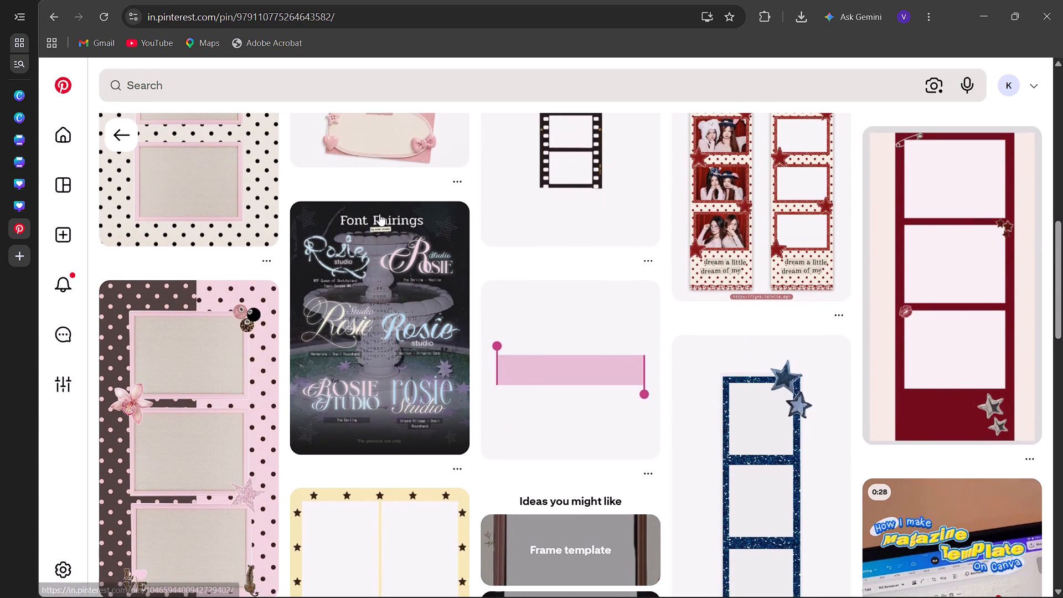
{"action": "scroll", "coordinate": [379, 214], "scroll_direction": "down", "scroll_amount": 6}
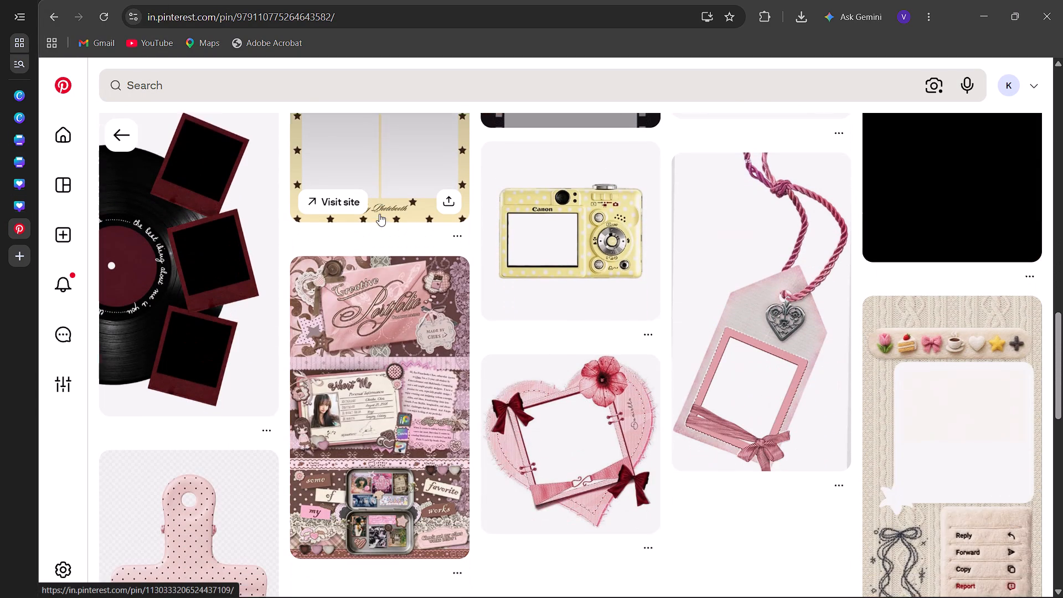
{"action": "scroll", "coordinate": [379, 214], "scroll_direction": "down", "scroll_amount": 1}
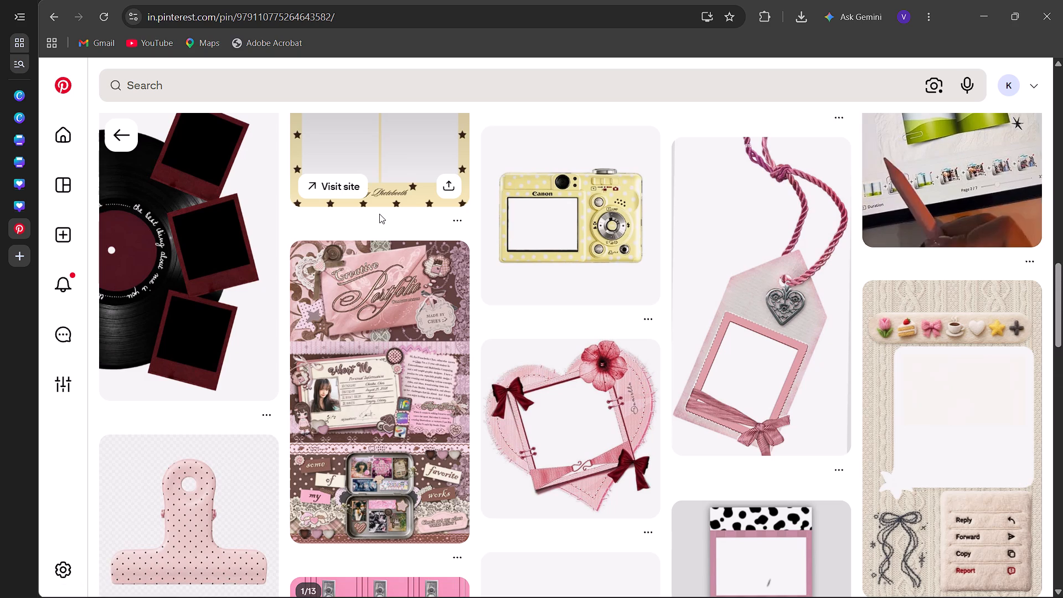
{"action": "scroll", "coordinate": [379, 214], "scroll_direction": "down", "scroll_amount": 3}
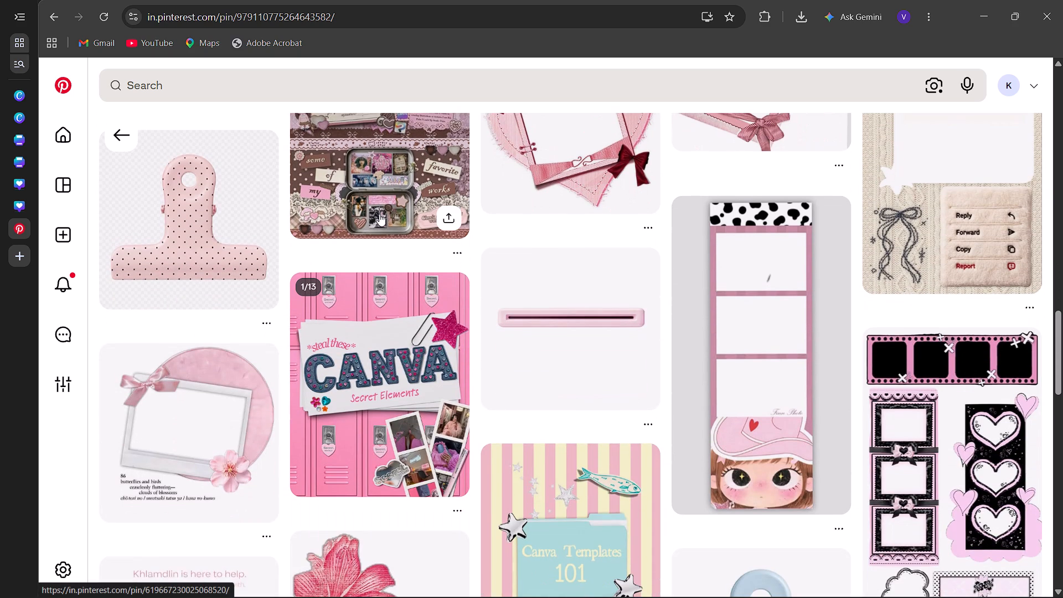
{"action": "scroll", "coordinate": [379, 214], "scroll_direction": "down", "scroll_amount": 1}
{"action": "scroll", "coordinate": [349, 302], "scroll_direction": "up", "scroll_amount": 1}
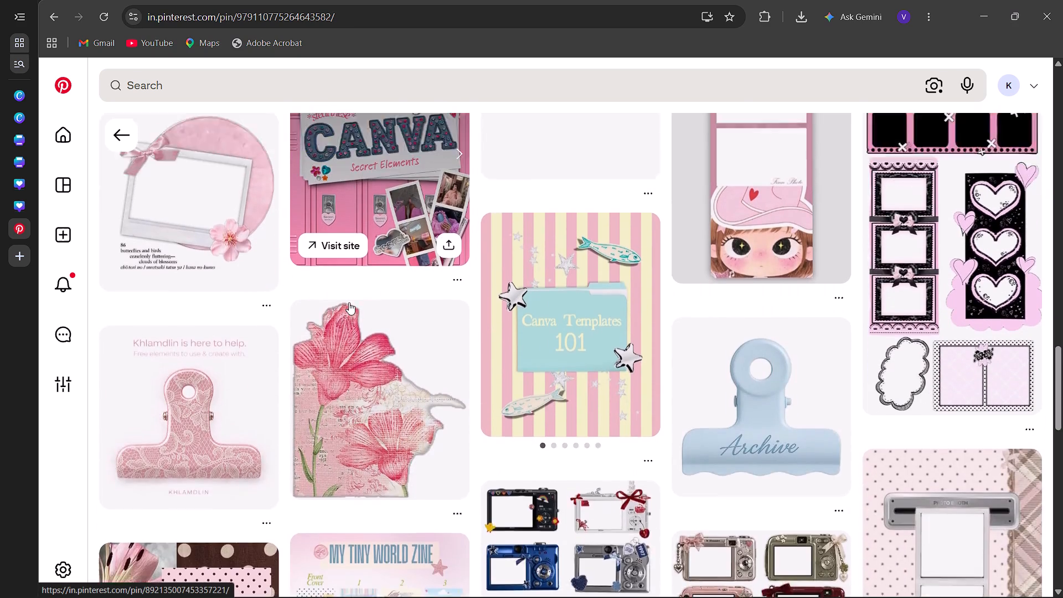
{"action": "scroll", "coordinate": [349, 302], "scroll_direction": "up", "scroll_amount": 1}
{"action": "left_click", "coordinate": [226, 331]}
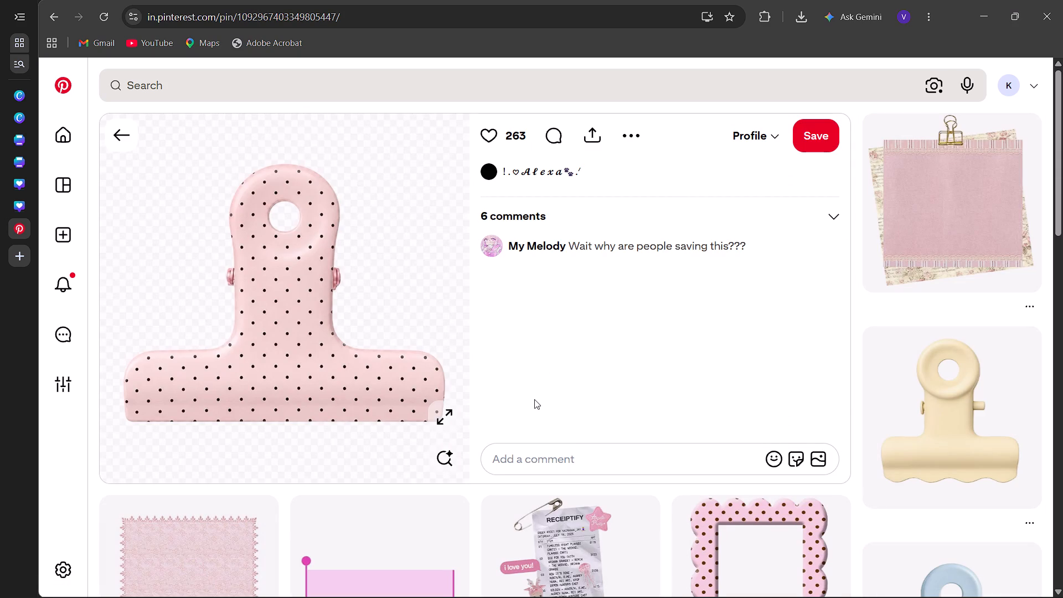
Browse the pins related to the clip and open the vertical pink and brown button strip pin.
{"action": "scroll", "coordinate": [534, 399], "scroll_direction": "down", "scroll_amount": 8}
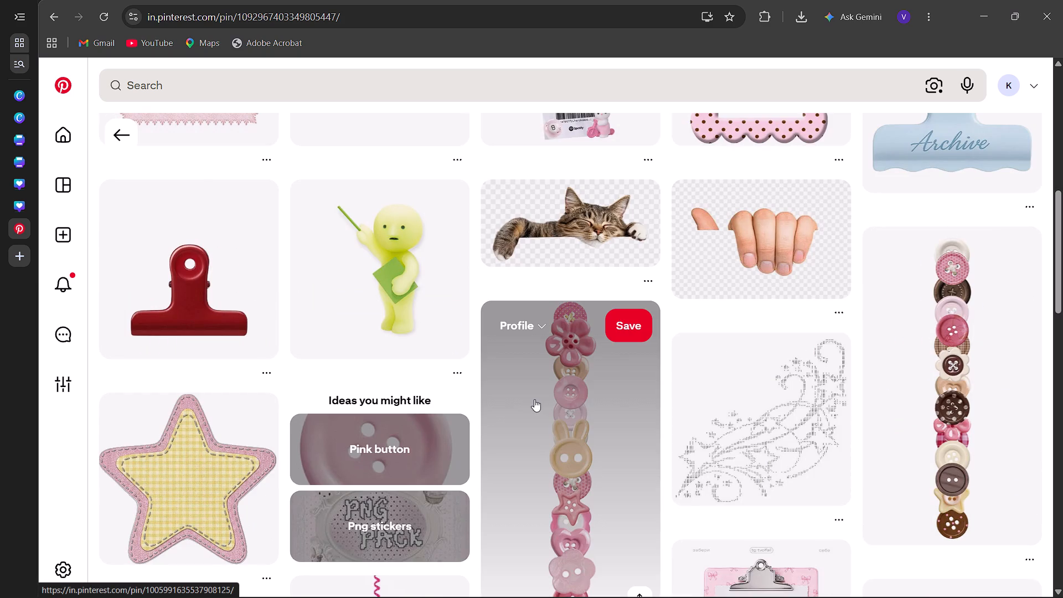
{"action": "scroll", "coordinate": [534, 399], "scroll_direction": "down", "scroll_amount": 1}
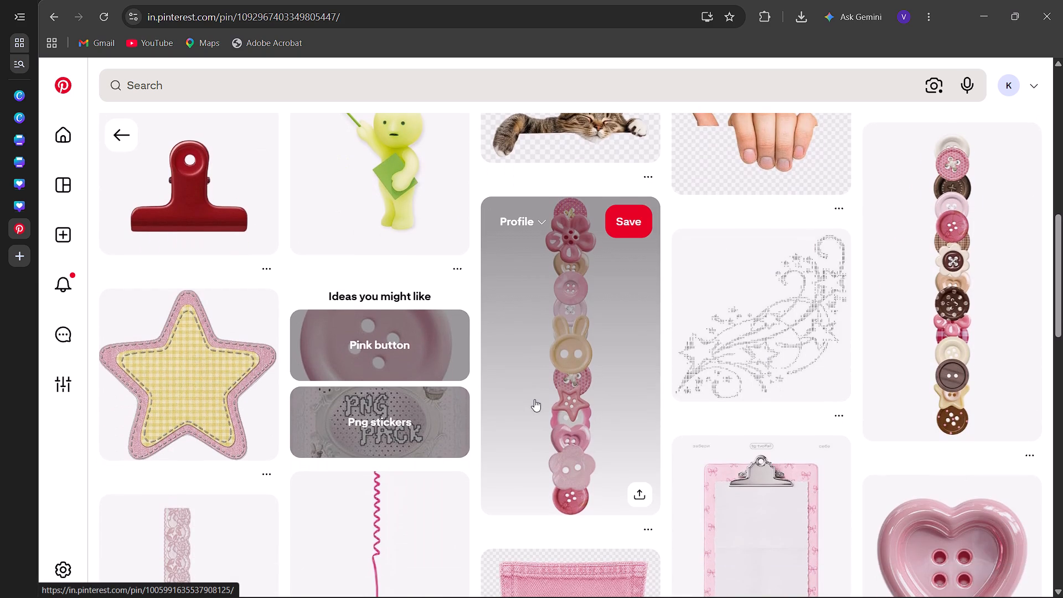
{"action": "left_click", "coordinate": [907, 340]}
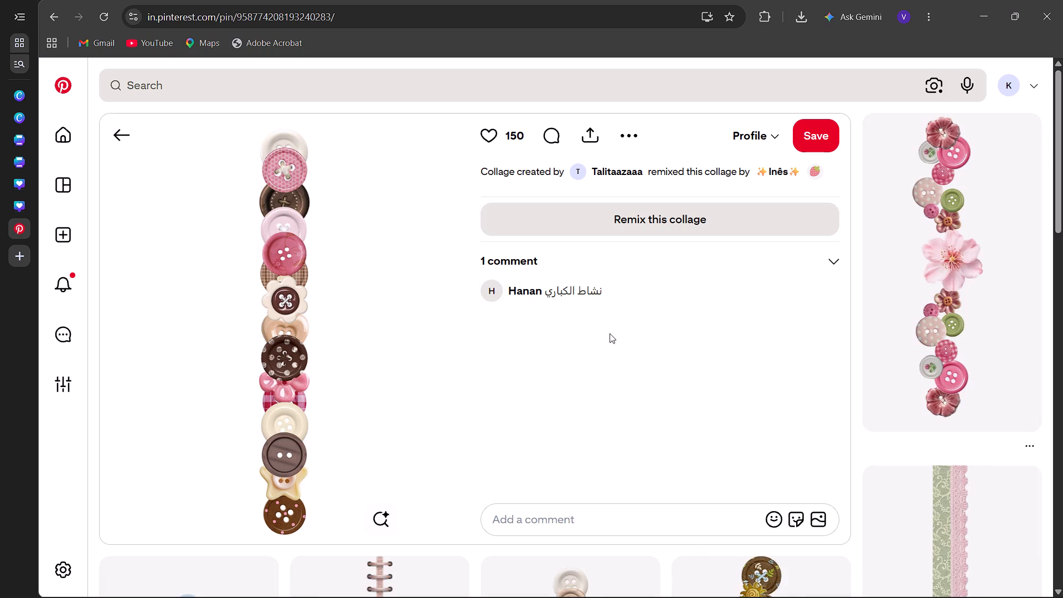
Find the vertical pink lace ribbon among the related pins and download its image.
{"action": "scroll", "coordinate": [610, 333], "scroll_direction": "down", "scroll_amount": 5}
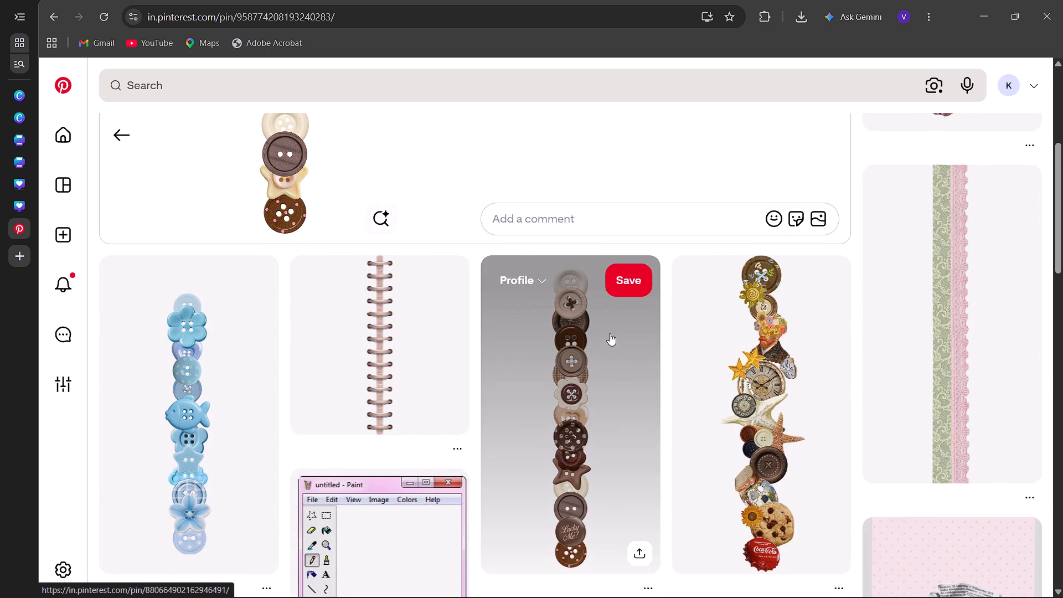
{"action": "scroll", "coordinate": [610, 333], "scroll_direction": "down", "scroll_amount": 4}
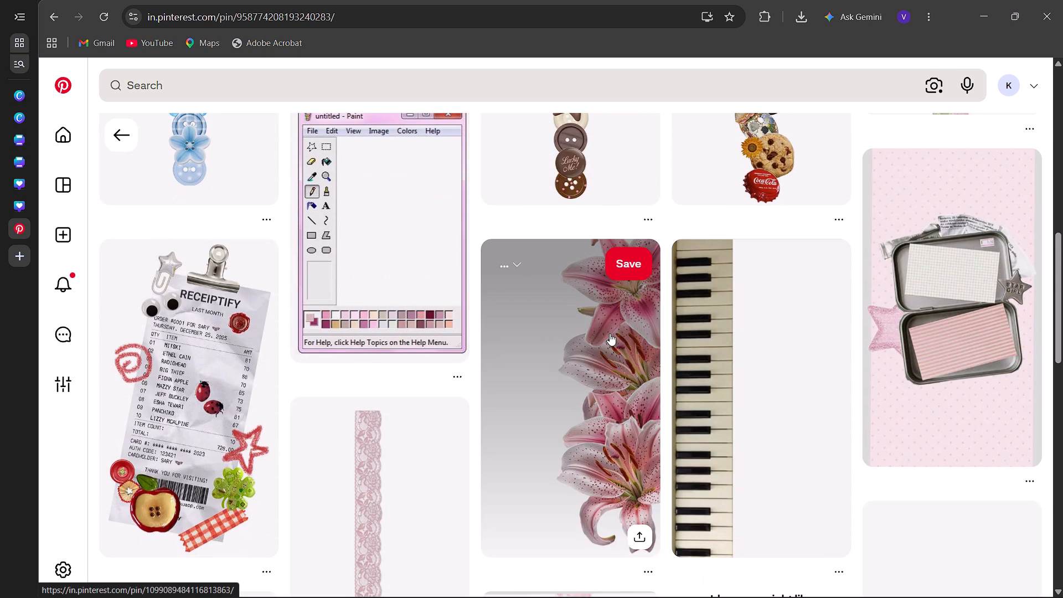
{"action": "scroll", "coordinate": [610, 333], "scroll_direction": "down", "scroll_amount": 1}
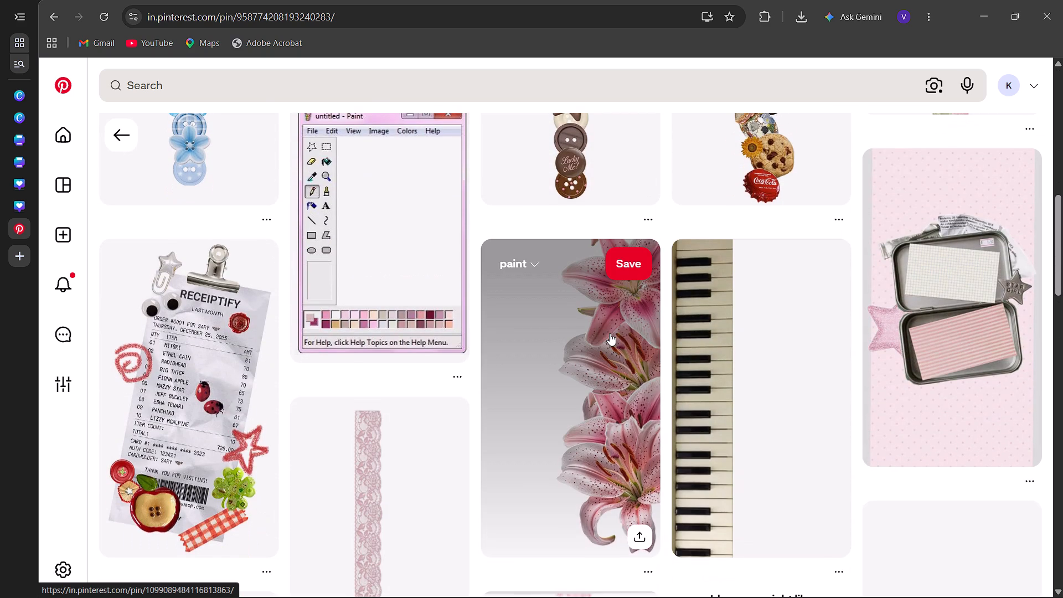
{"action": "scroll", "coordinate": [610, 333], "scroll_direction": "down", "scroll_amount": 3}
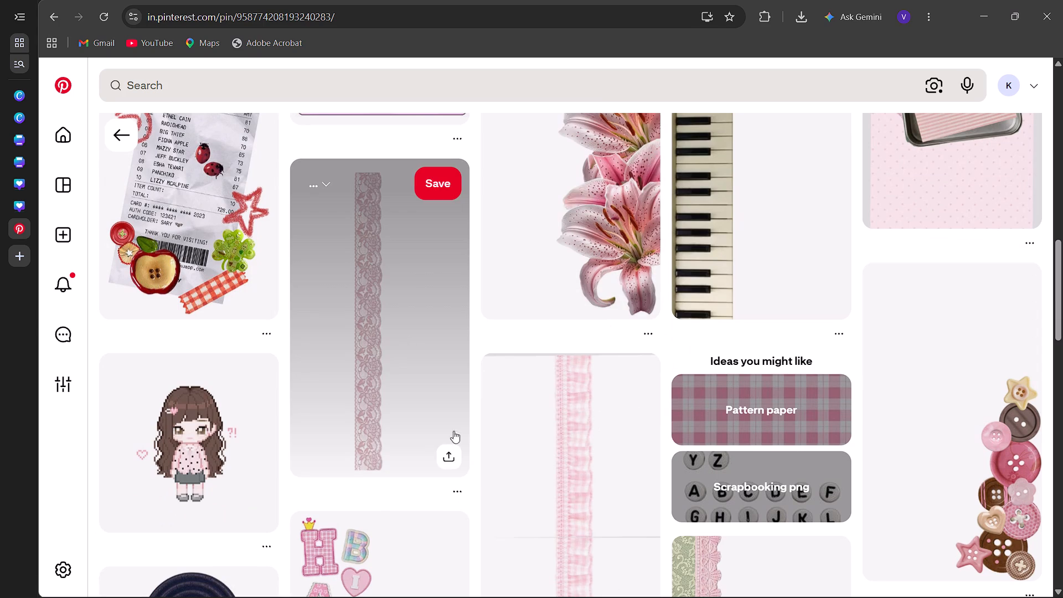
{"action": "left_click", "coordinate": [453, 485]}
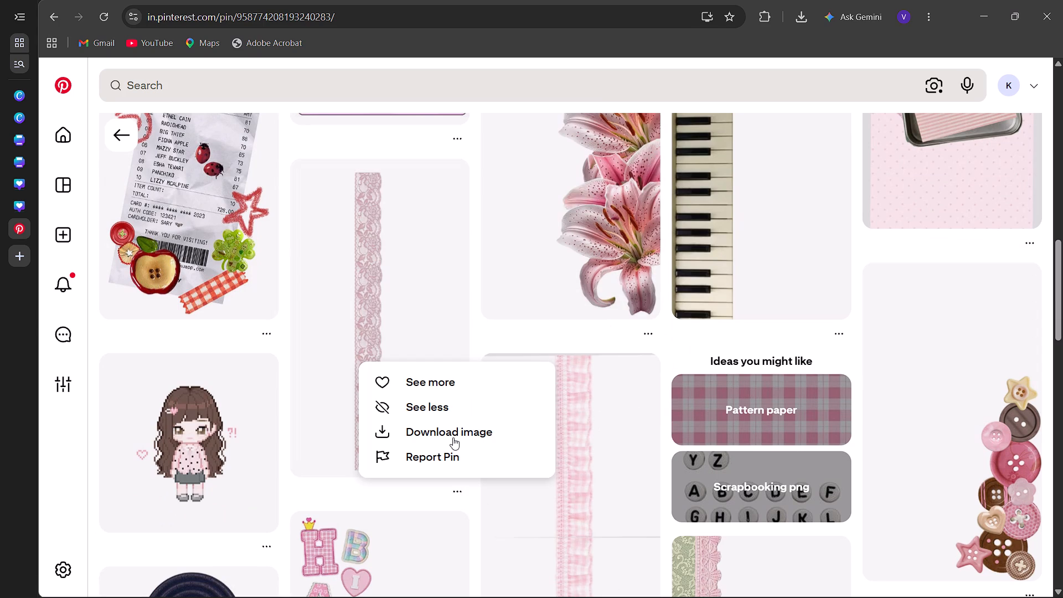
{"action": "left_click", "coordinate": [453, 437]}
Find the pin with a vertical cluster of blue and silver stars and download its image.
{"action": "scroll", "coordinate": [453, 437], "scroll_direction": "down", "scroll_amount": 4}
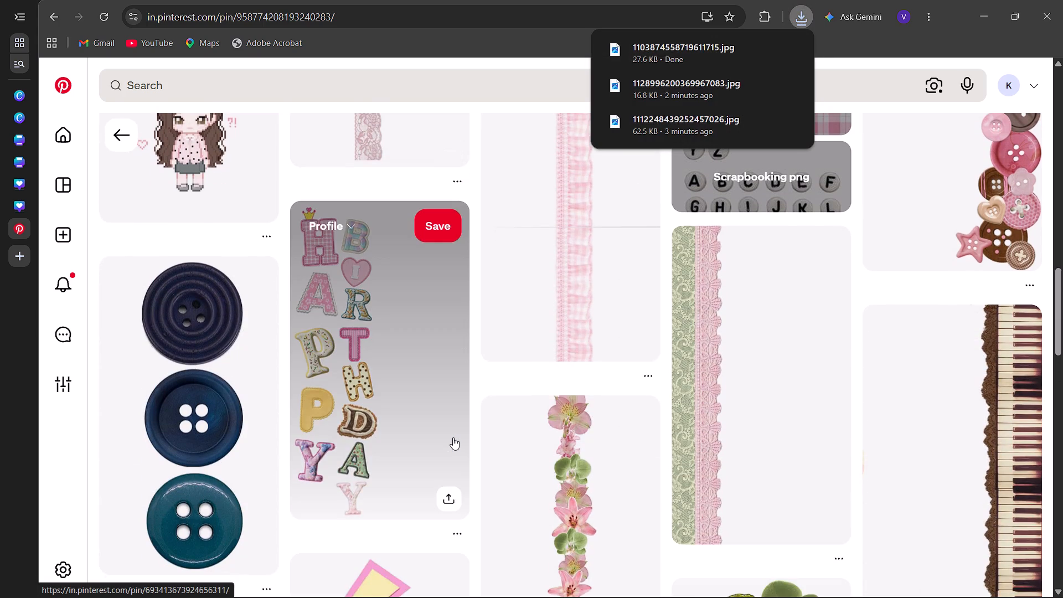
{"action": "scroll", "coordinate": [453, 437], "scroll_direction": "down", "scroll_amount": 6}
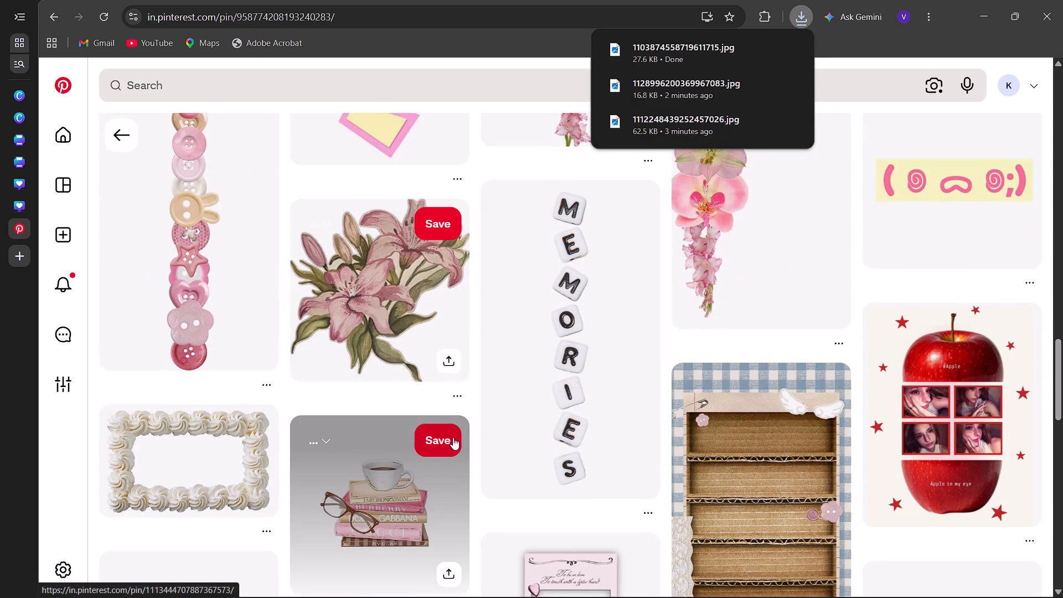
{"action": "scroll", "coordinate": [453, 437], "scroll_direction": "down", "scroll_amount": 5}
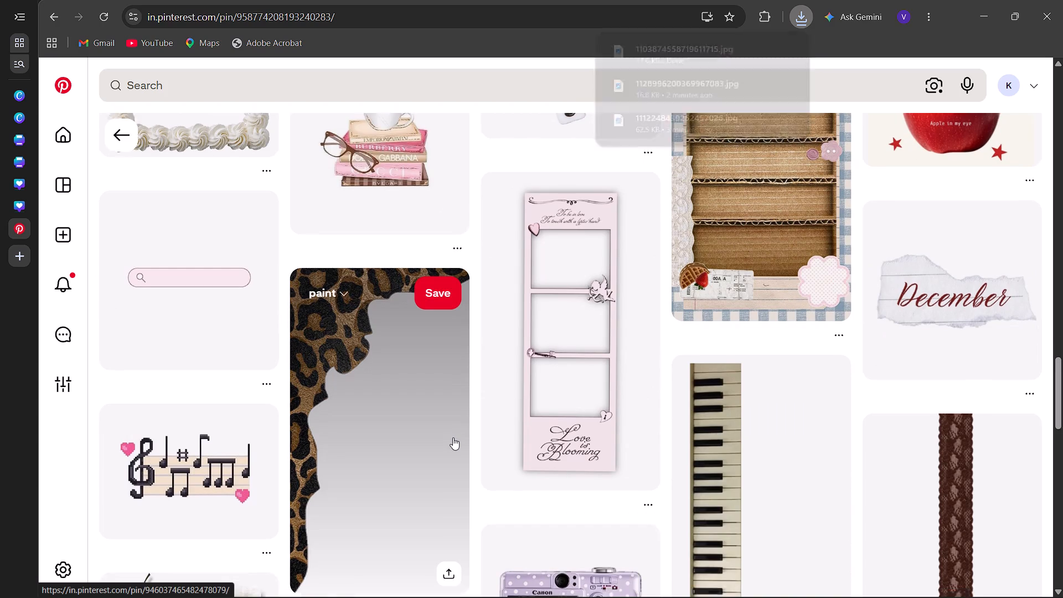
{"action": "scroll", "coordinate": [453, 437], "scroll_direction": "down", "scroll_amount": 6}
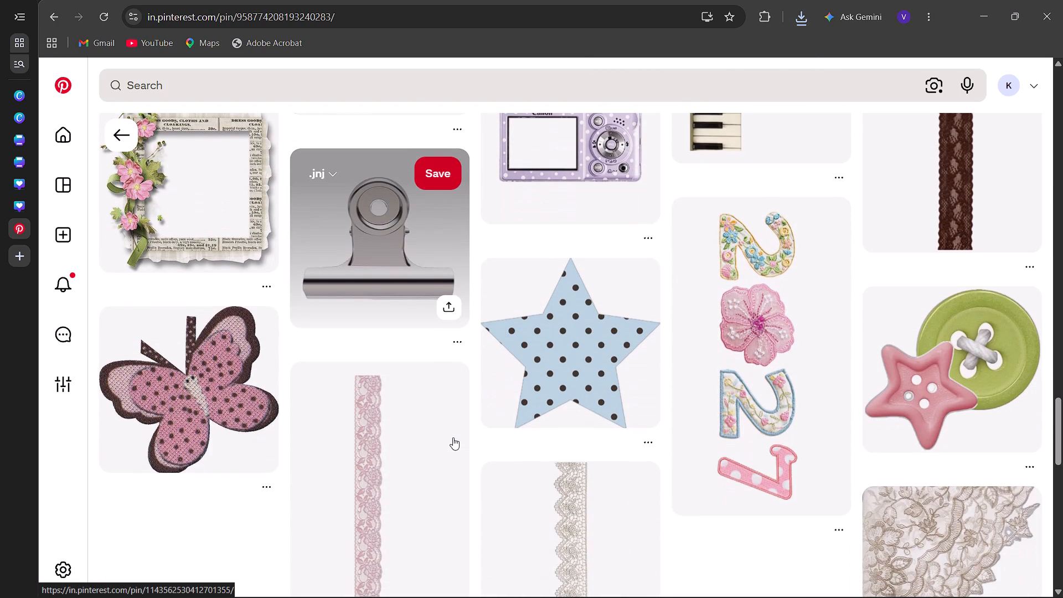
{"action": "scroll", "coordinate": [453, 437], "scroll_direction": "down", "scroll_amount": 3}
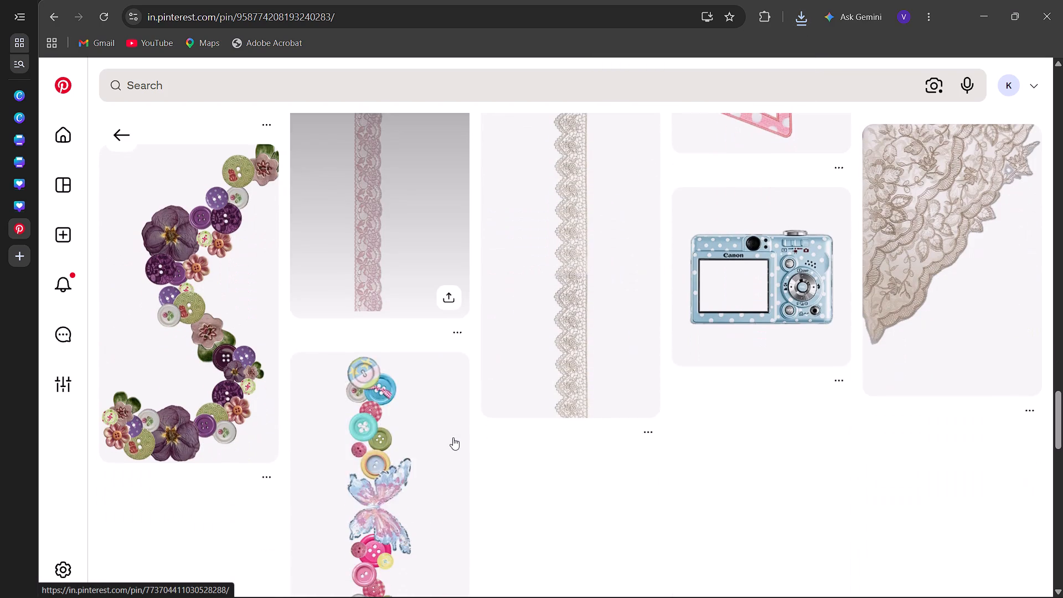
{"action": "scroll", "coordinate": [453, 437], "scroll_direction": "down", "scroll_amount": 1}
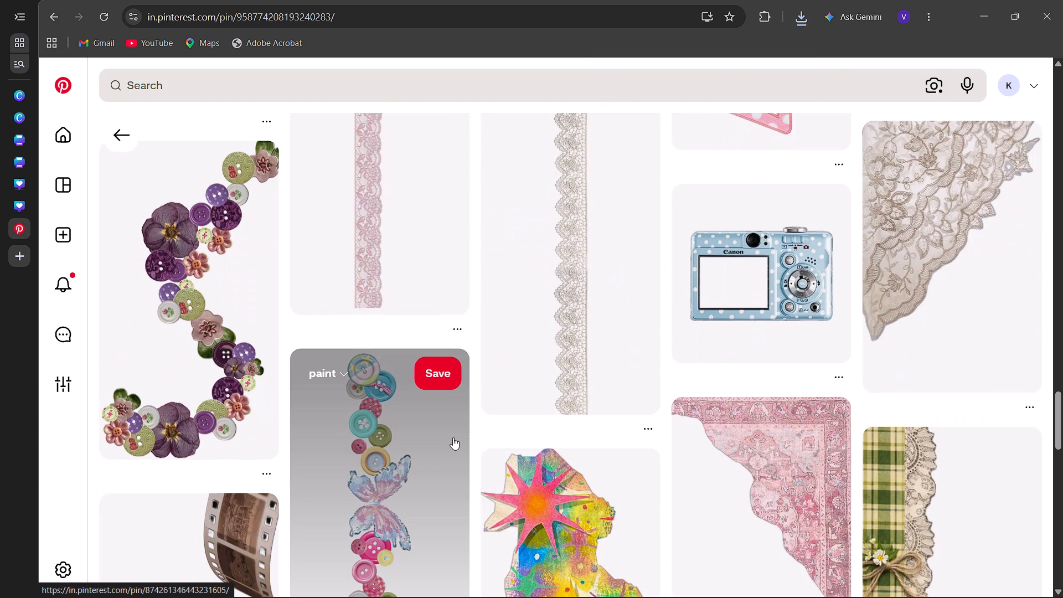
{"action": "scroll", "coordinate": [453, 437], "scroll_direction": "down", "scroll_amount": 6}
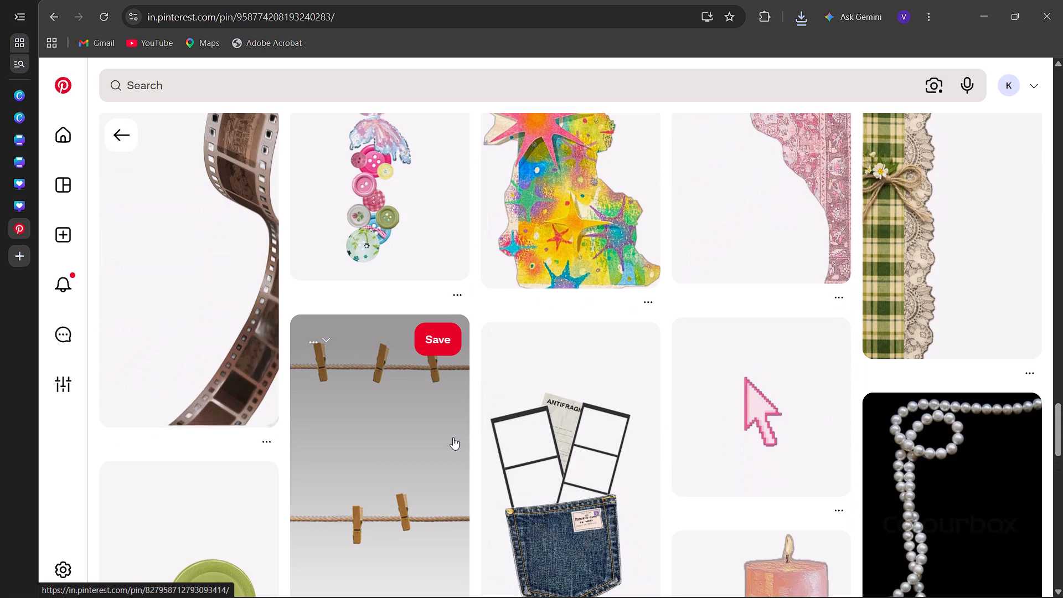
{"action": "scroll", "coordinate": [453, 437], "scroll_direction": "down", "scroll_amount": 4}
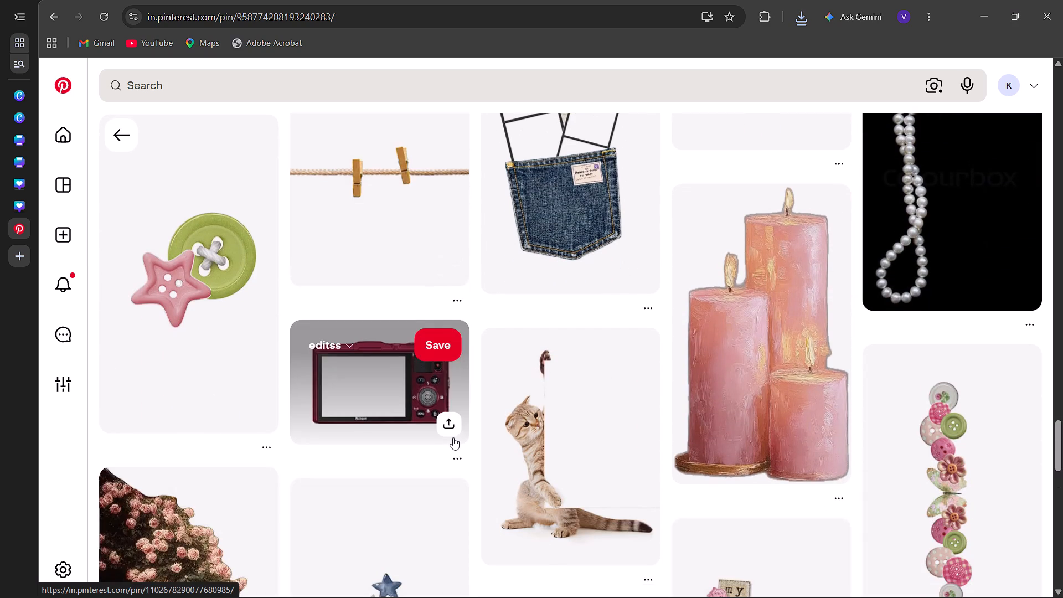
{"action": "scroll", "coordinate": [453, 437], "scroll_direction": "down", "scroll_amount": 4}
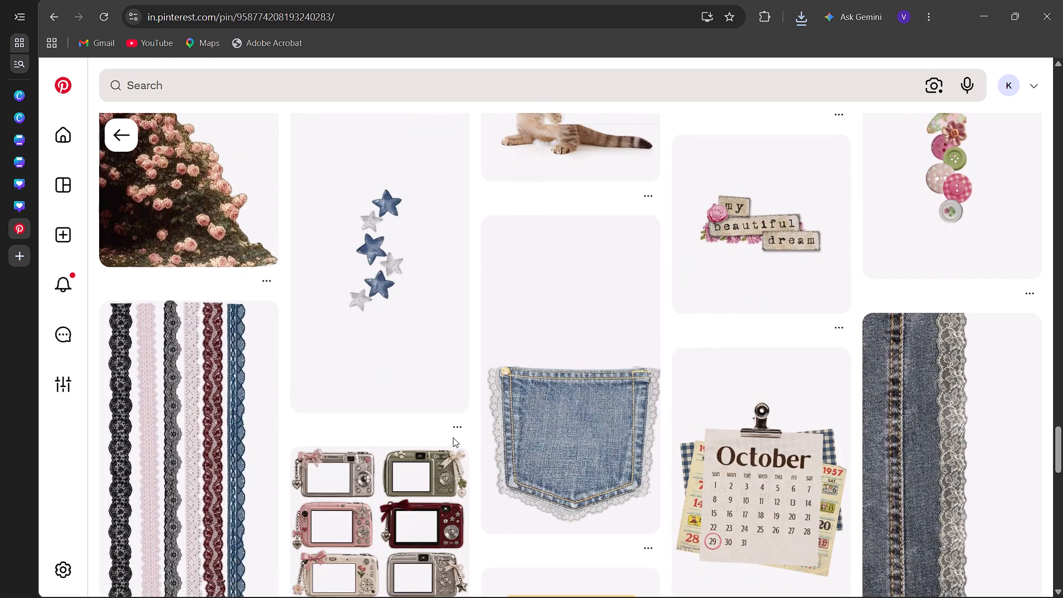
{"action": "left_click", "coordinate": [453, 424]}
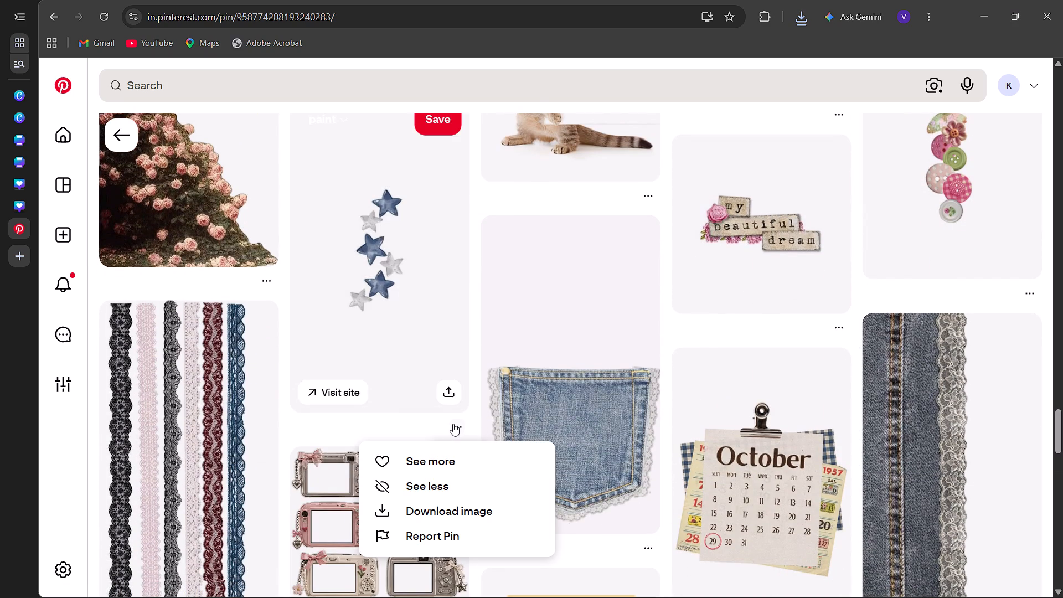
{"action": "left_click", "coordinate": [480, 515]}
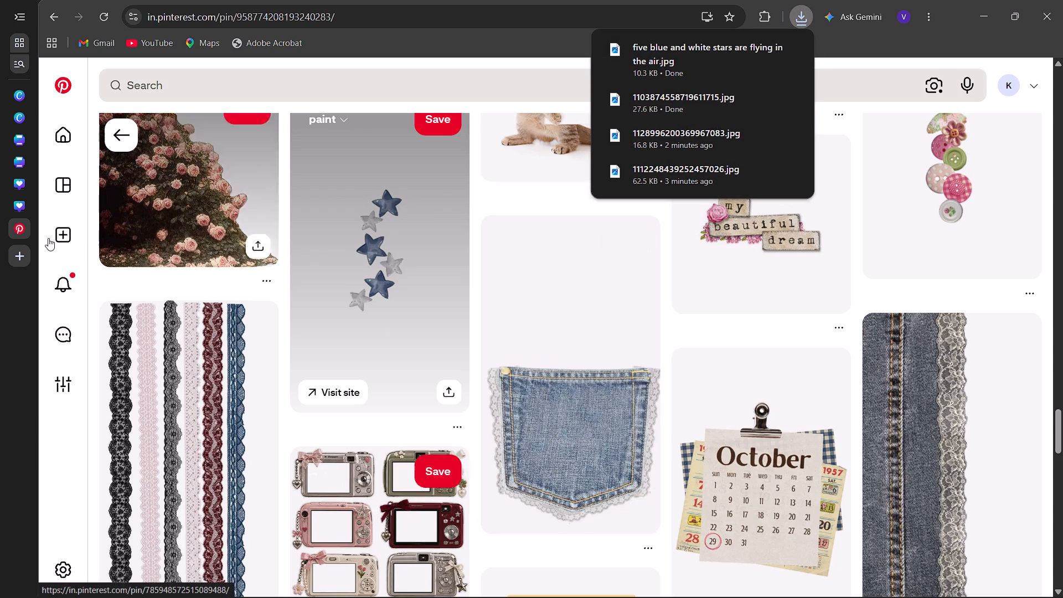
Switch to the buisness women design in Canva and upload the downloaded "five blue and white stars are flying in the air" image.
{"action": "left_click", "coordinate": [27, 209]}
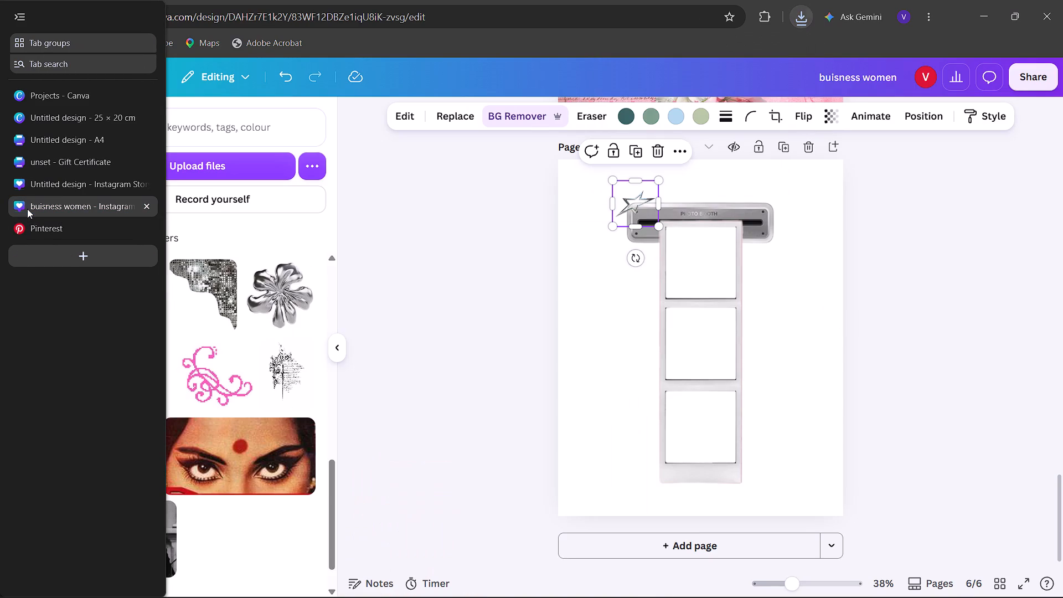
{"action": "left_click", "coordinate": [27, 209]}
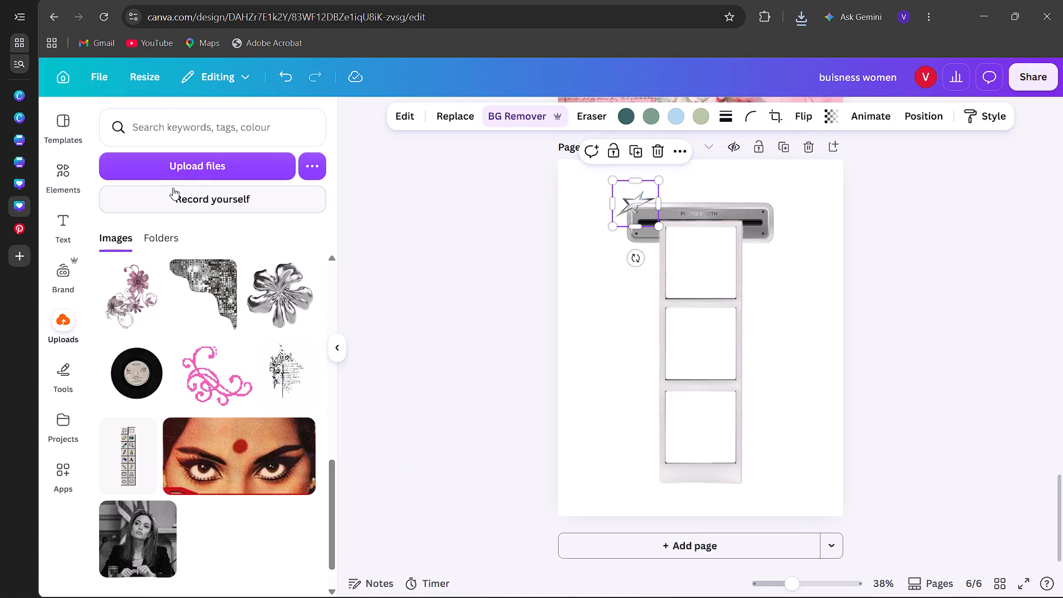
{"action": "left_click", "coordinate": [200, 174]}
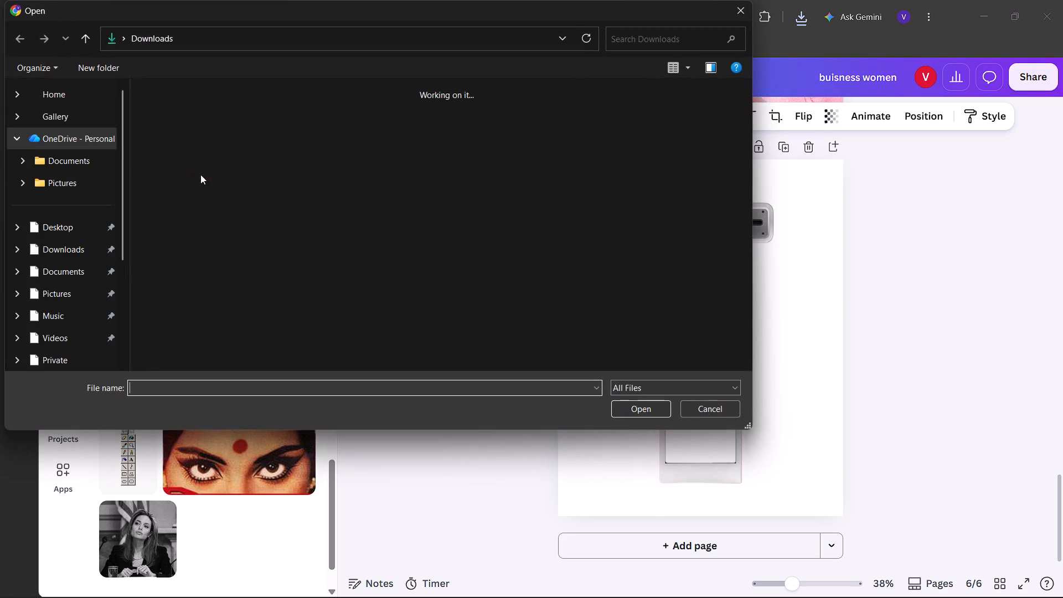
{"action": "left_click", "coordinate": [232, 105]}
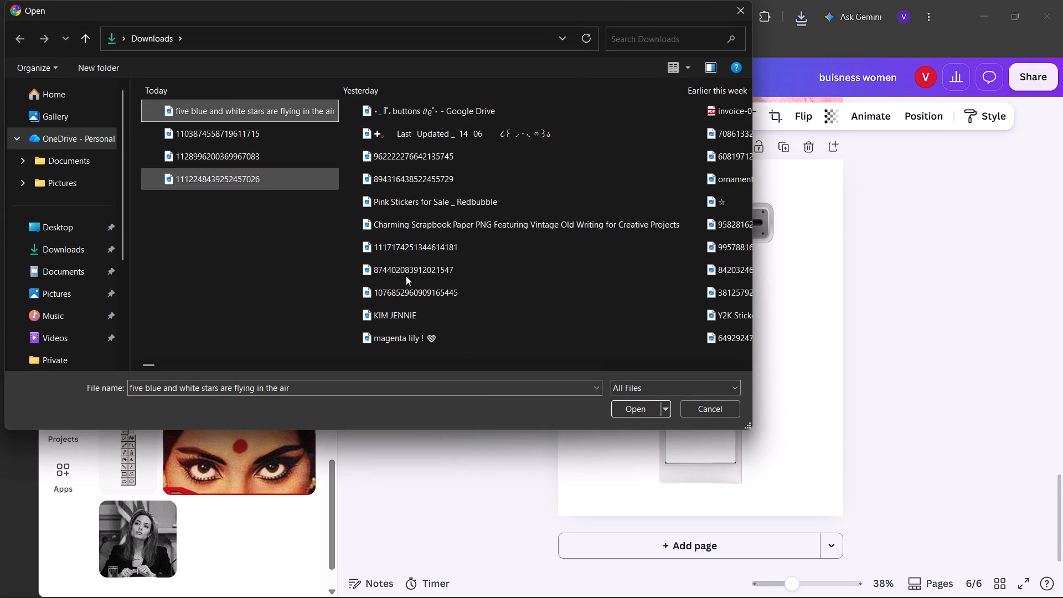
{"action": "left_click", "coordinate": [623, 414]}
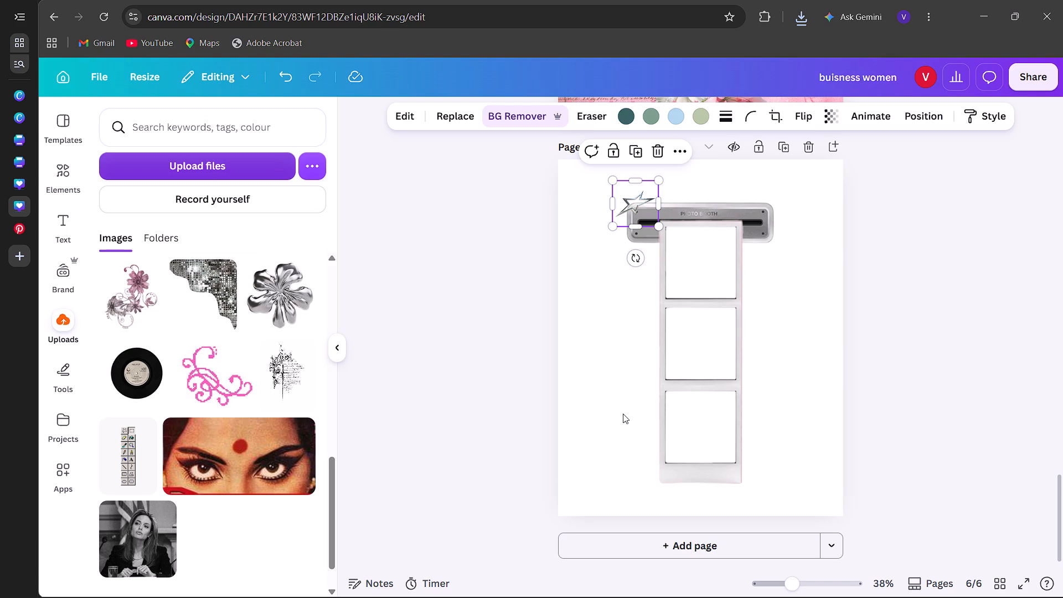
Add the uploaded blue and silver star cluster to page 6 and remove its background.
{"action": "scroll", "coordinate": [102, 355], "scroll_direction": "up", "scroll_amount": 7}
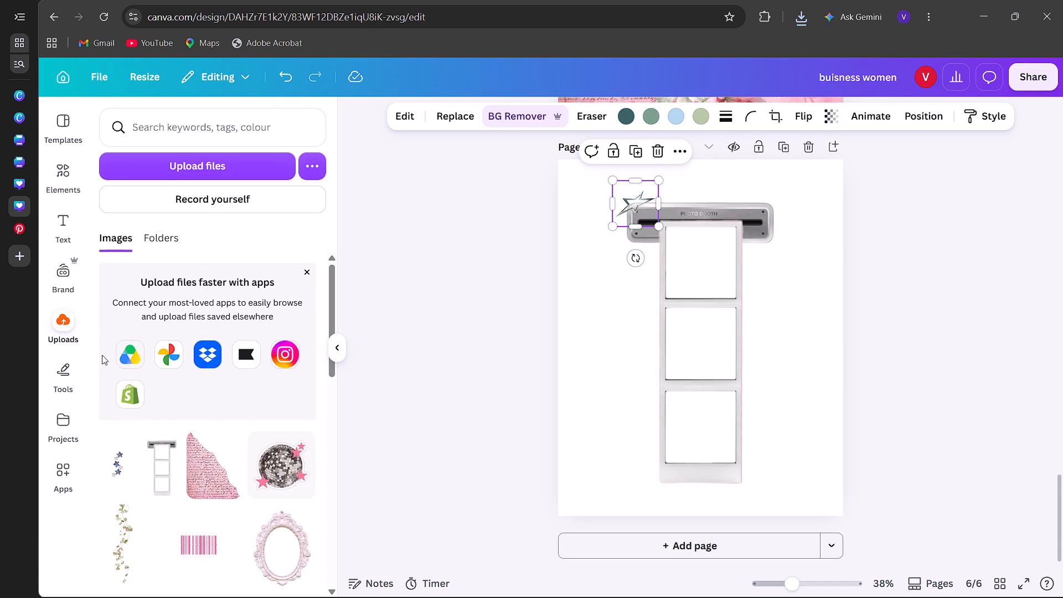
{"action": "left_click", "coordinate": [115, 458]}
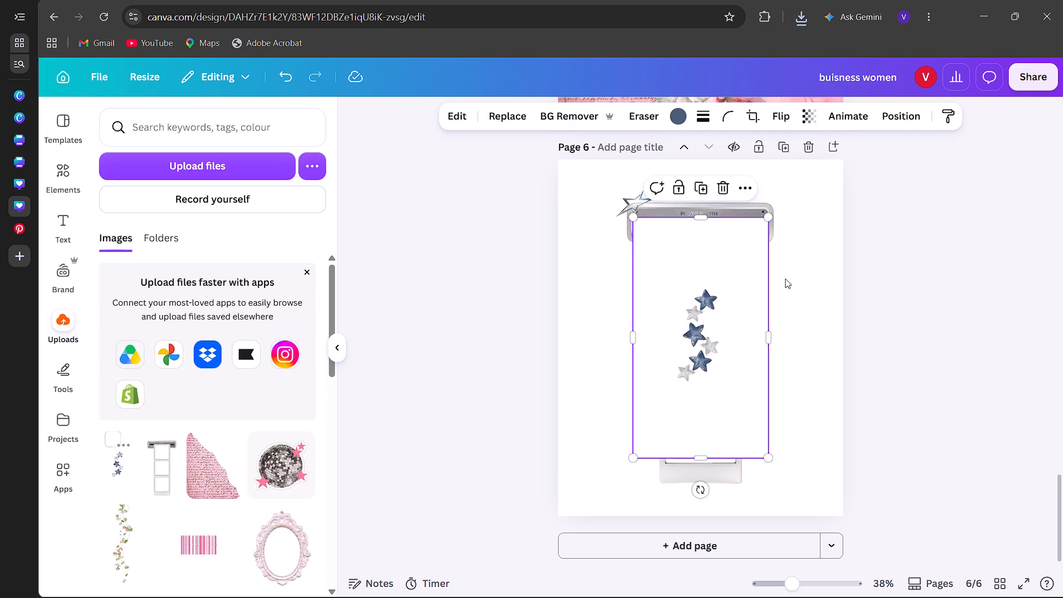
{"action": "left_click", "coordinate": [563, 117]}
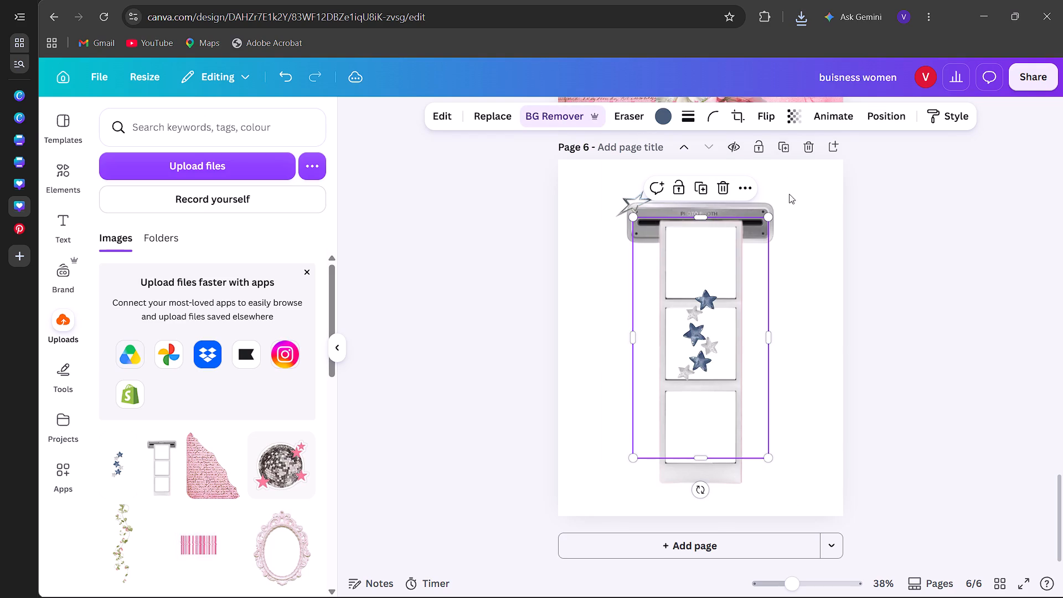
Move the star cluster onto the photo strip's left edge, spanning the second and third frames.
{"action": "left_click_drag", "start_coordinate": [693, 322], "coordinate": [653, 385]}
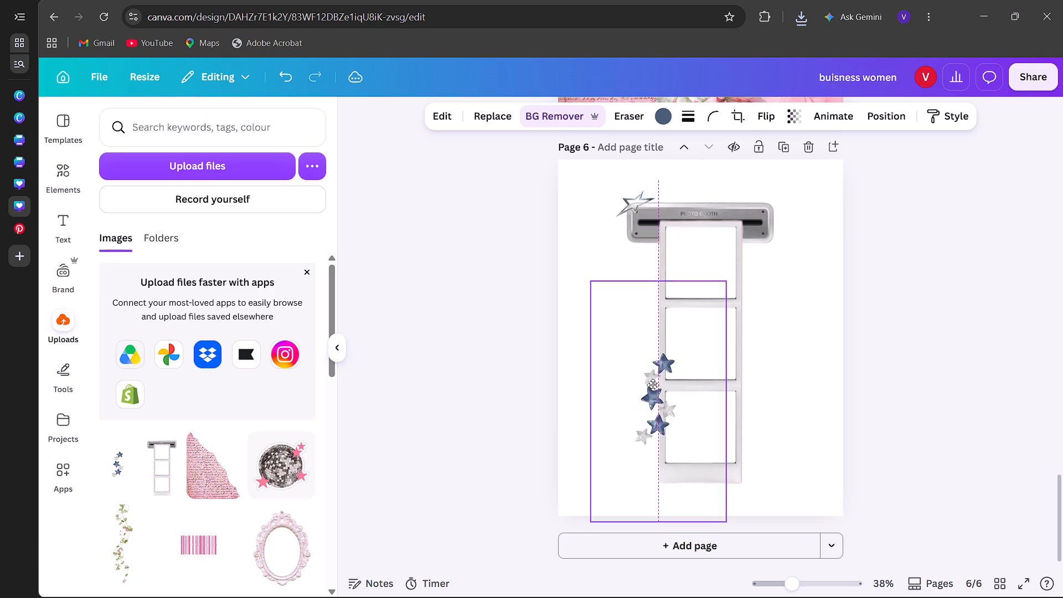
{"action": "left_click_drag", "start_coordinate": [653, 385], "coordinate": [659, 382]}
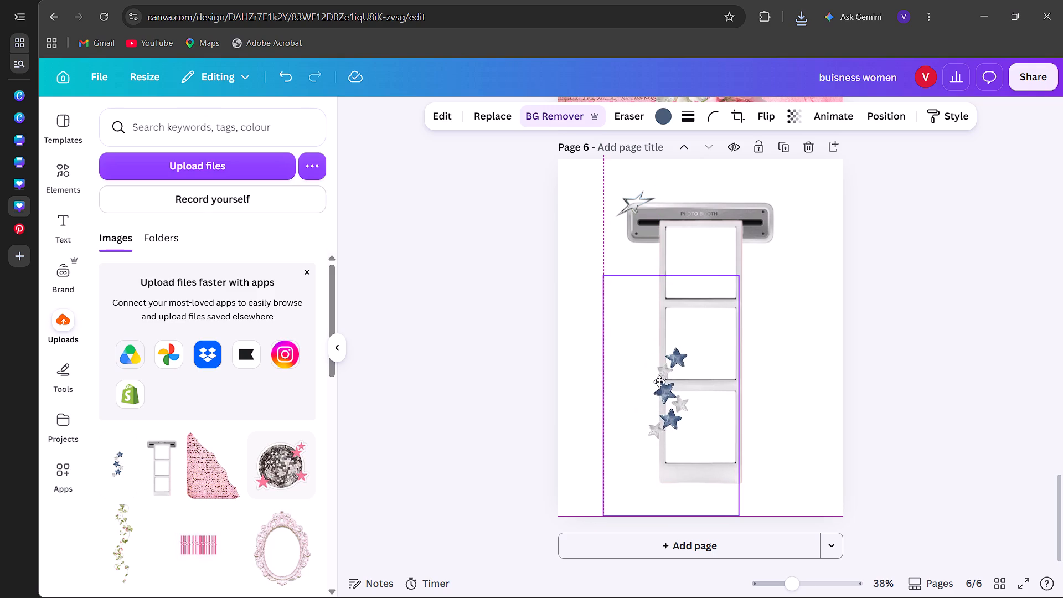
{"action": "left_click_drag", "start_coordinate": [659, 382], "coordinate": [658, 381]}
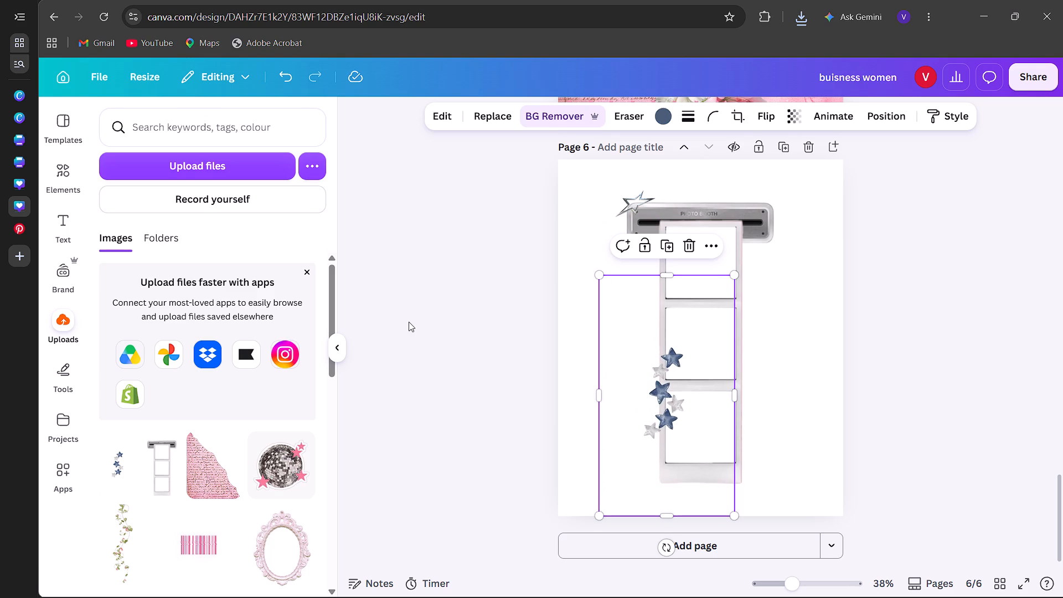
{"action": "left_click", "coordinate": [409, 322]}
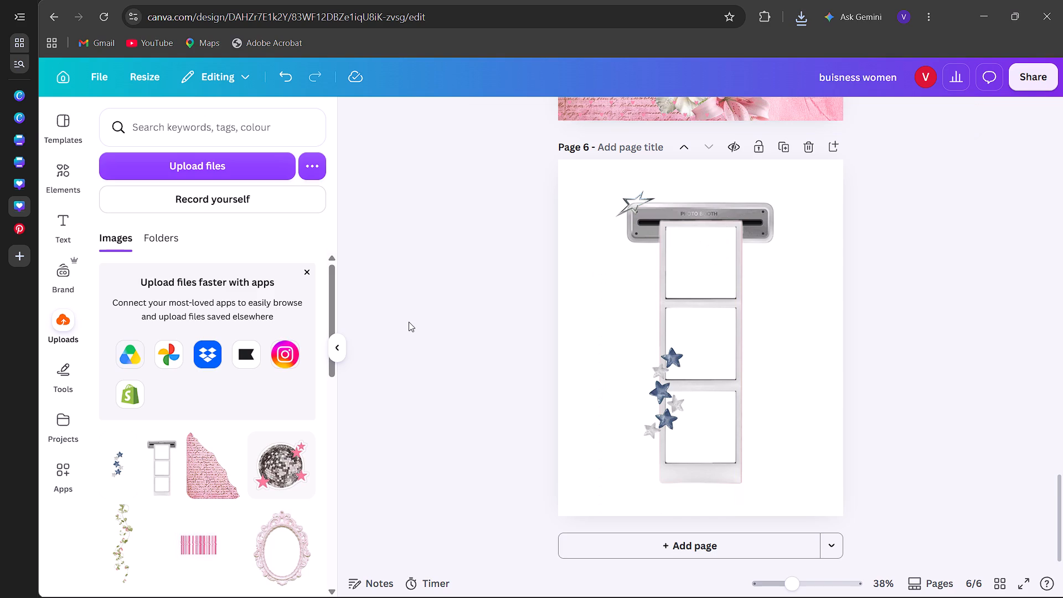
Switch to Pinterest, browse further through the related pins, and open the "Canva elements" board by ireland.
{"action": "left_click", "coordinate": [29, 221]}
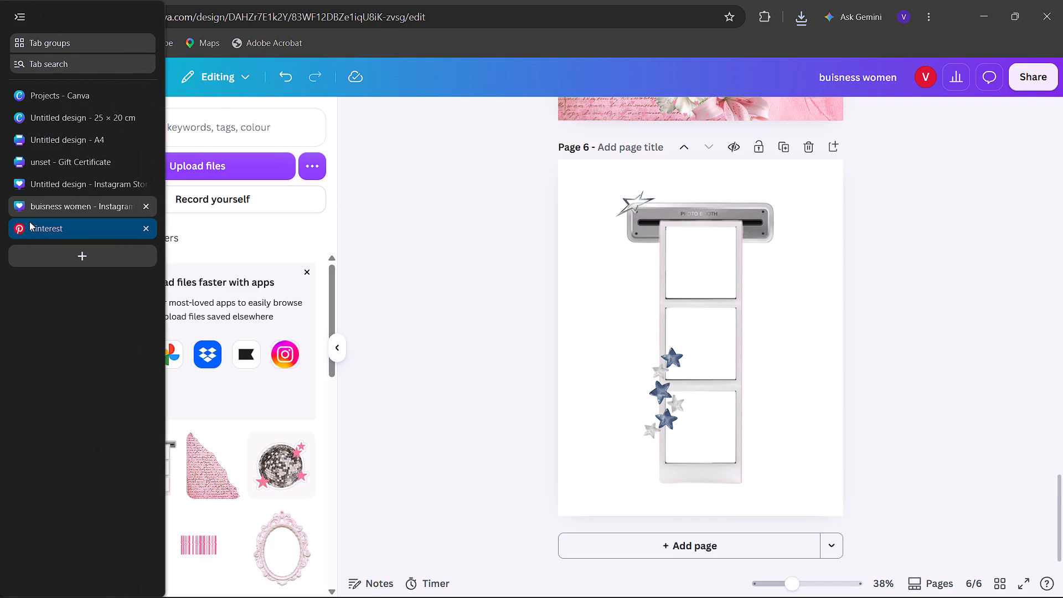
{"action": "scroll", "coordinate": [396, 331], "scroll_direction": "down", "scroll_amount": 4}
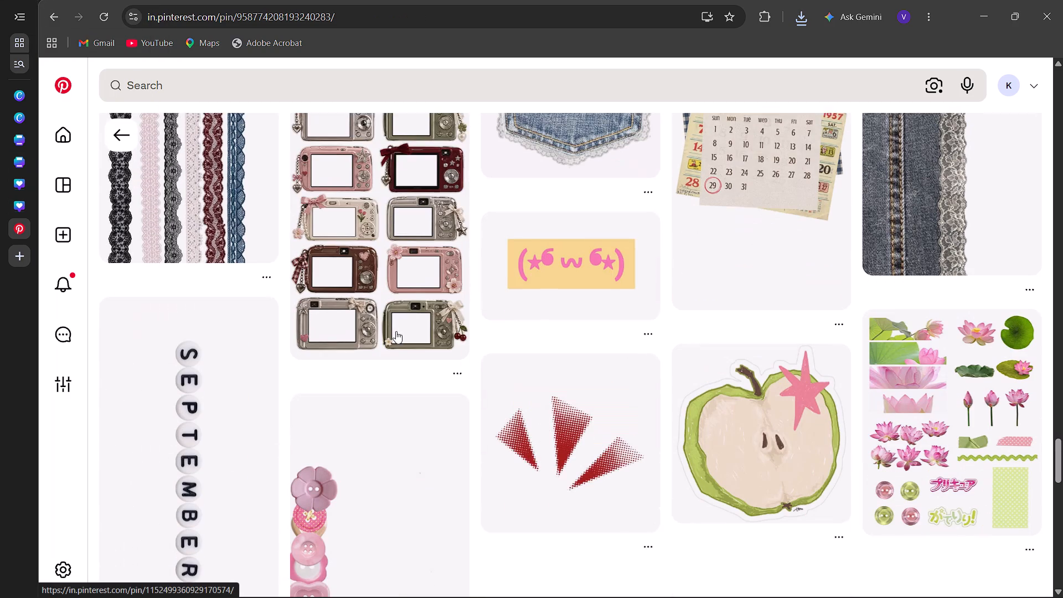
{"action": "scroll", "coordinate": [396, 331], "scroll_direction": "down", "scroll_amount": 4}
{"action": "scroll", "coordinate": [396, 331], "scroll_direction": "right", "scroll_amount": 1}
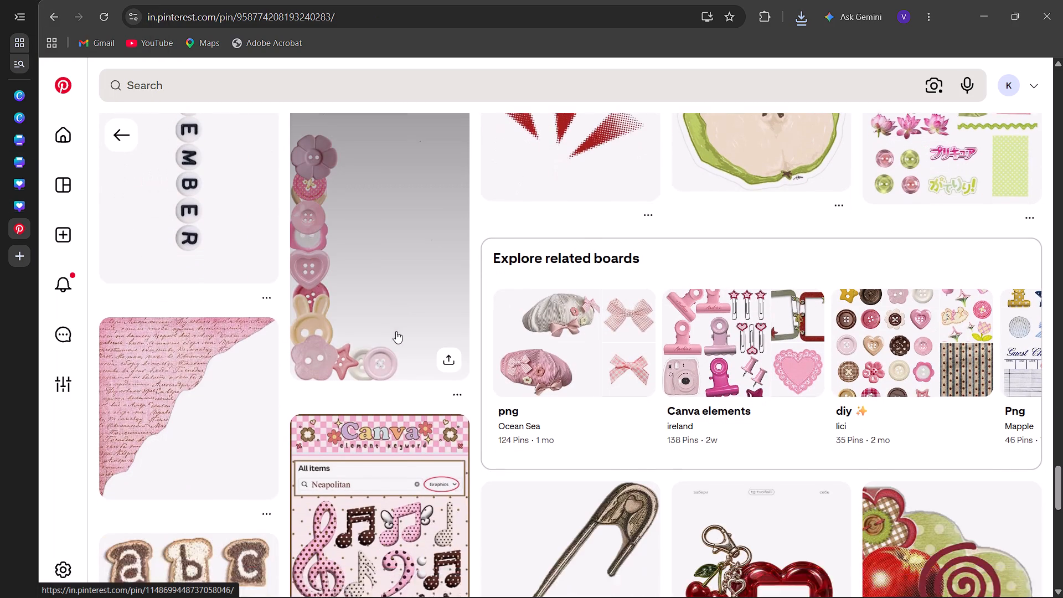
{"action": "scroll", "coordinate": [396, 331], "scroll_direction": "right", "scroll_amount": 2}
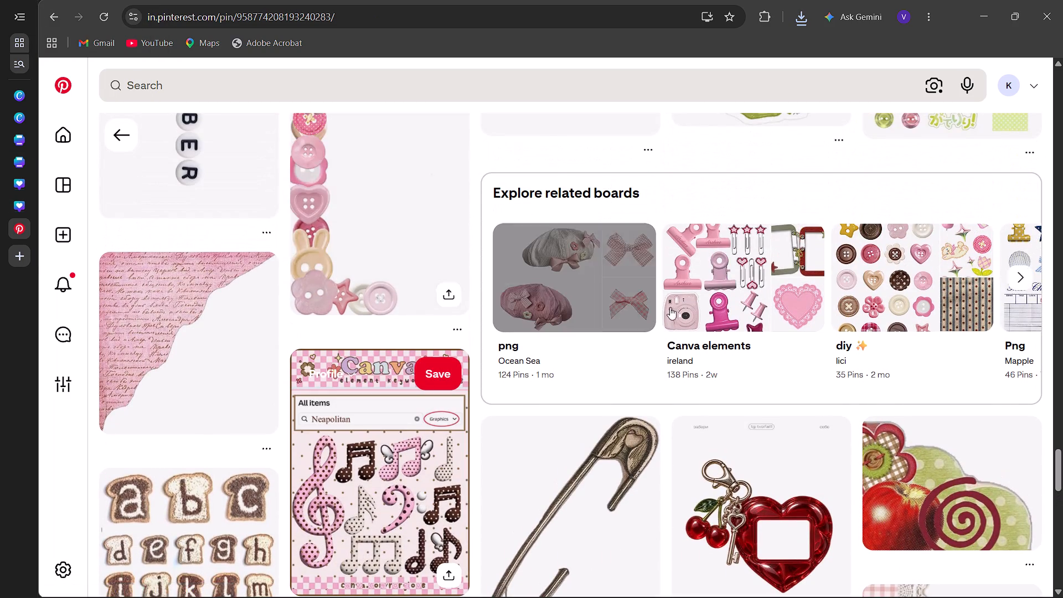
{"action": "left_click", "coordinate": [746, 289]}
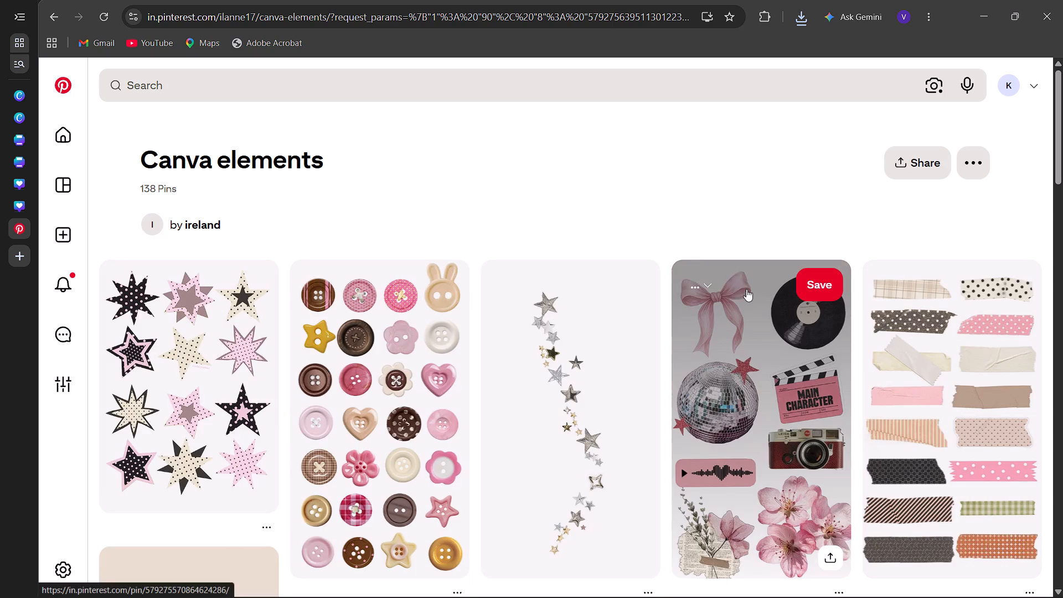
Download the image of the long vertical trail of silver and gold stars from the board.
{"action": "scroll", "coordinate": [520, 405], "scroll_direction": "down", "scroll_amount": 1}
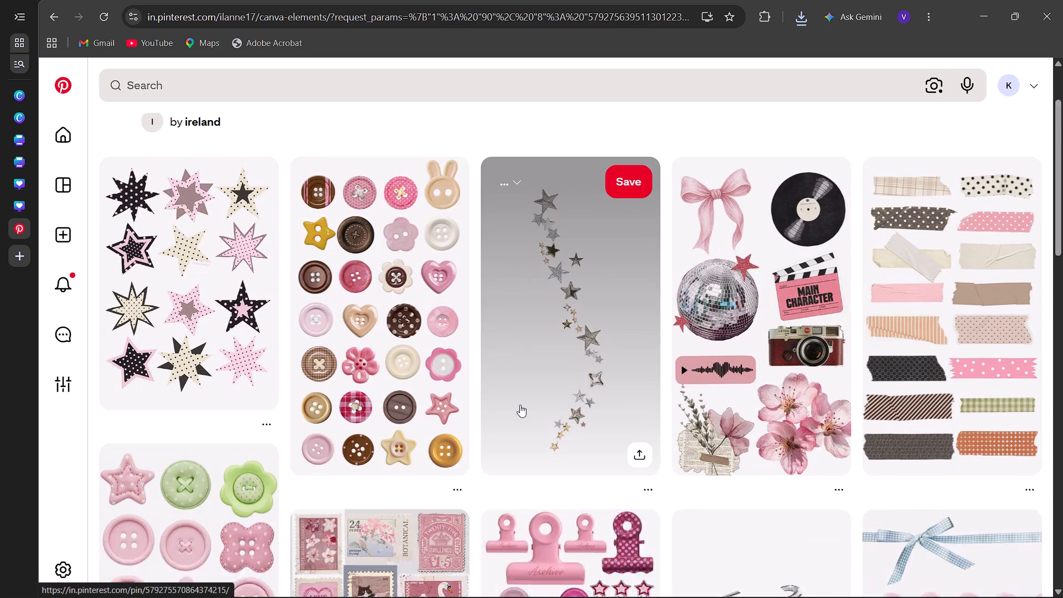
{"action": "scroll", "coordinate": [520, 405], "scroll_direction": "down", "scroll_amount": 1}
{"action": "left_click", "coordinate": [642, 384]}
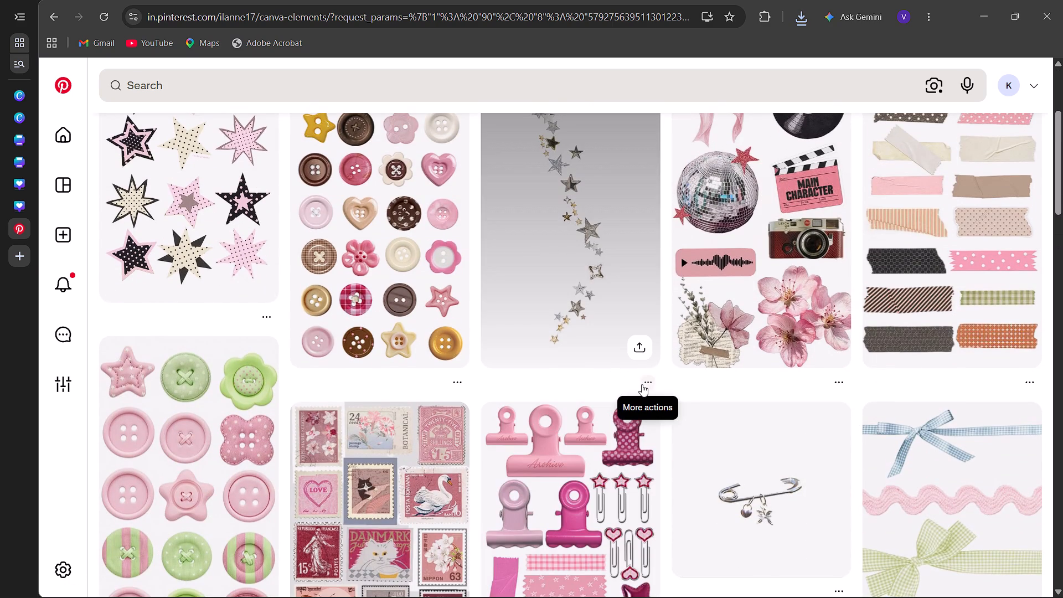
{"action": "left_click", "coordinate": [622, 444]}
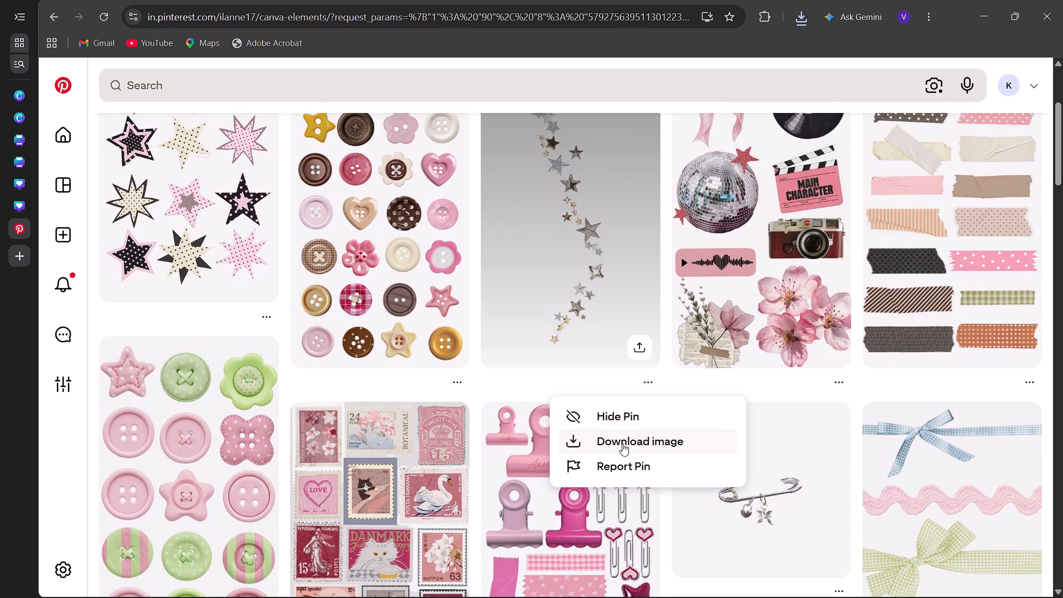
Download the image of the silver safety pin with small hanging charms.
{"action": "scroll", "coordinate": [622, 444], "scroll_direction": "down", "scroll_amount": 2}
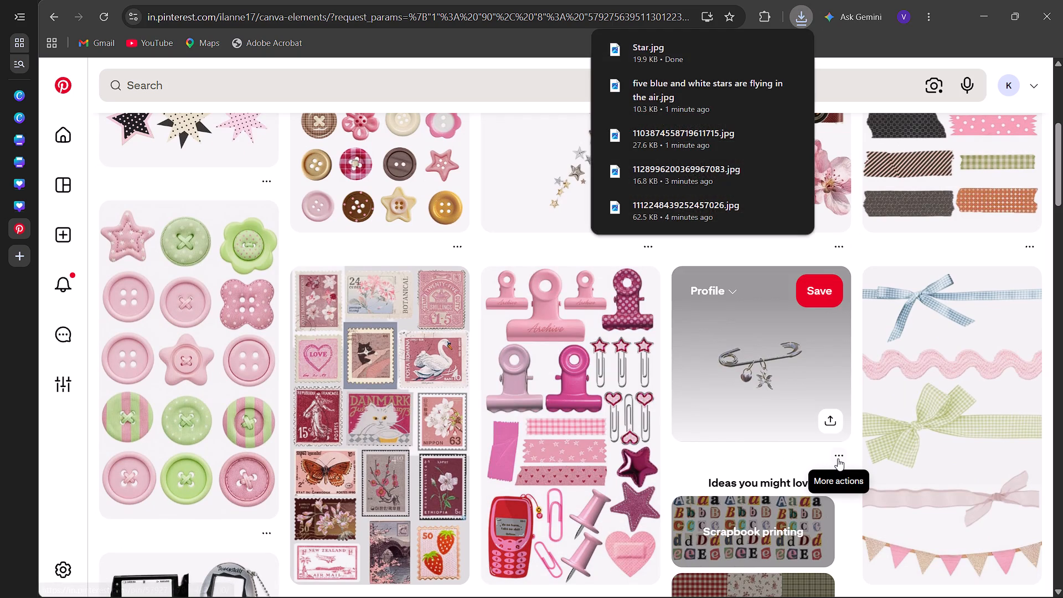
{"action": "left_click", "coordinate": [838, 458]}
{"action": "left_click", "coordinate": [798, 514]}
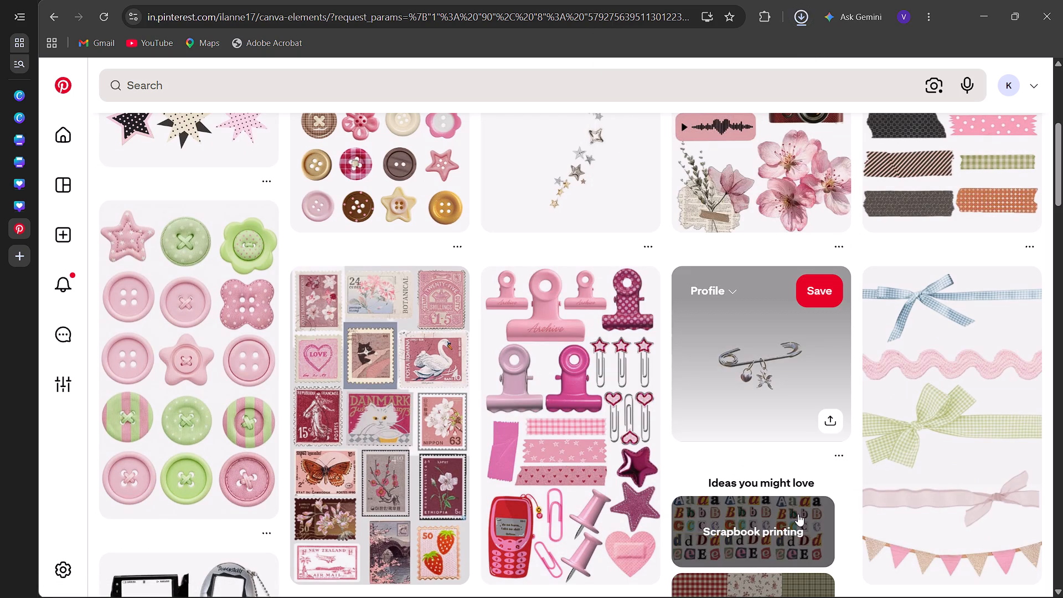
Find the safety pin with dangling beads and a butterfly charm in the board and download its image.
{"action": "scroll", "coordinate": [644, 408], "scroll_direction": "down", "scroll_amount": 4}
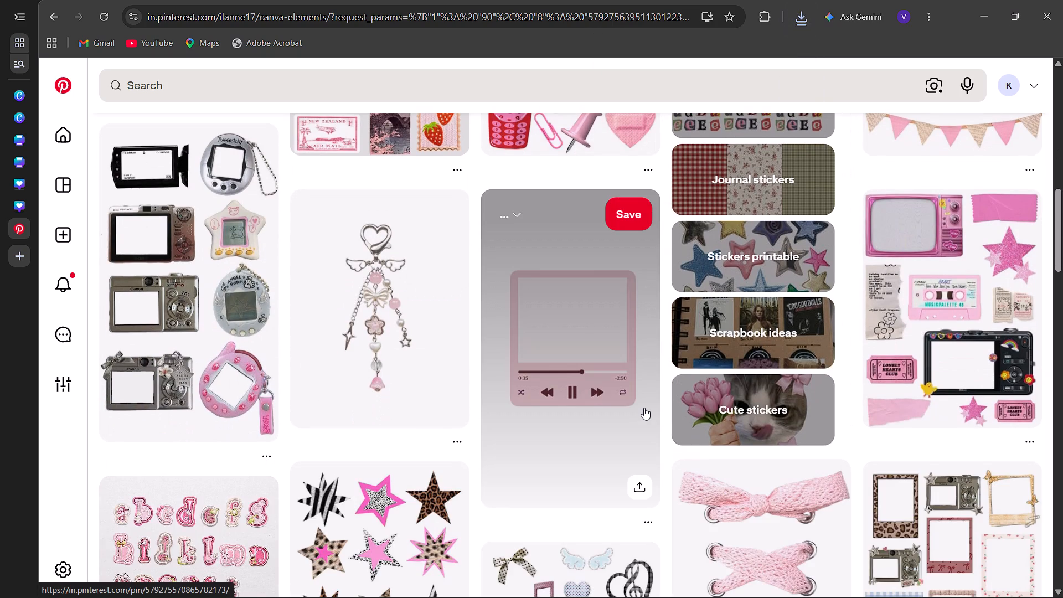
{"action": "scroll", "coordinate": [644, 408], "scroll_direction": "down", "scroll_amount": 3}
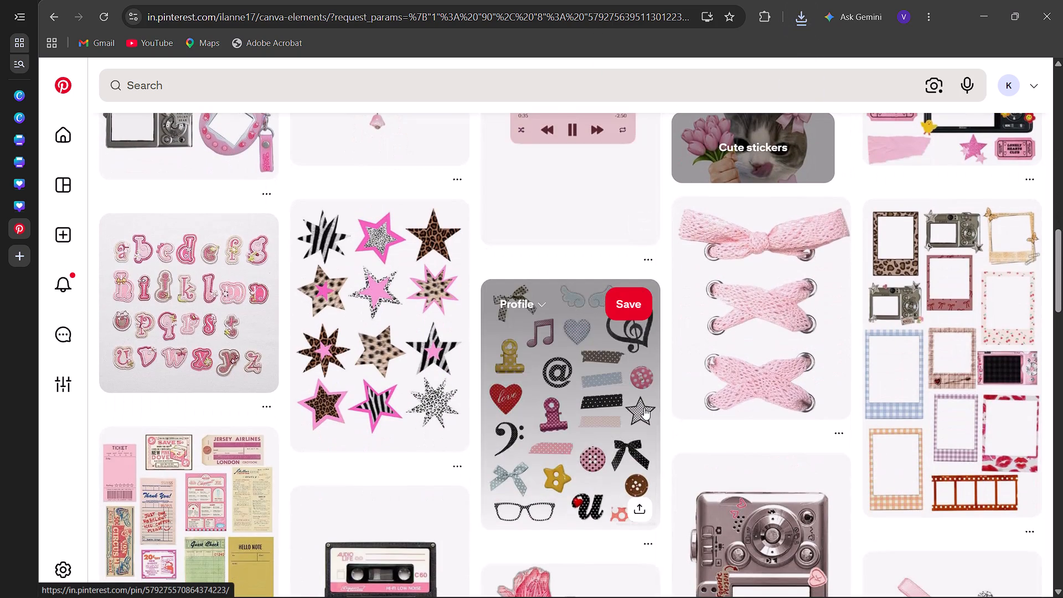
{"action": "scroll", "coordinate": [644, 408], "scroll_direction": "down", "scroll_amount": 3}
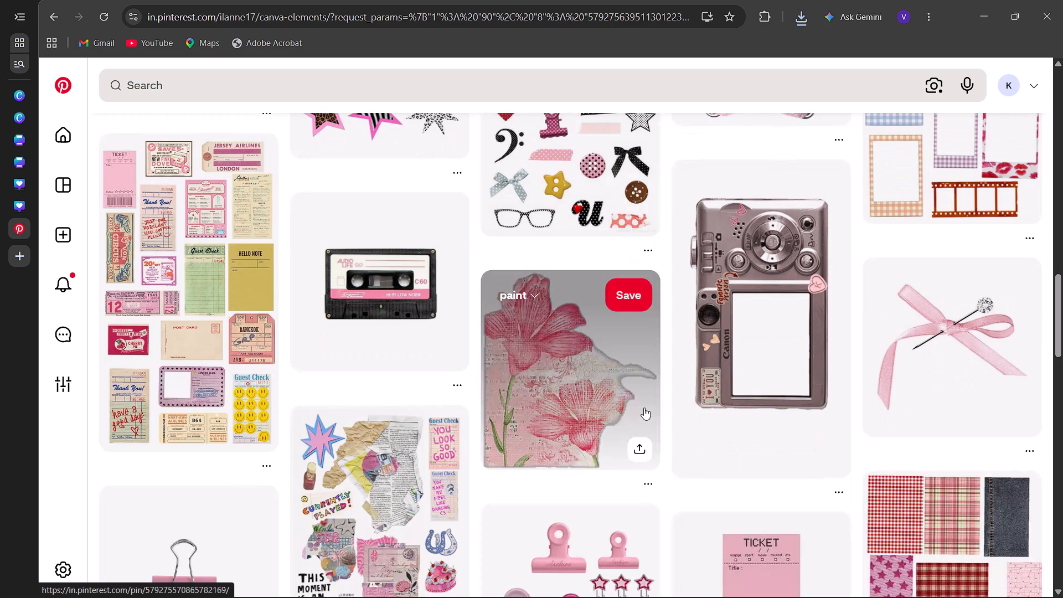
{"action": "scroll", "coordinate": [644, 408], "scroll_direction": "down", "scroll_amount": 2}
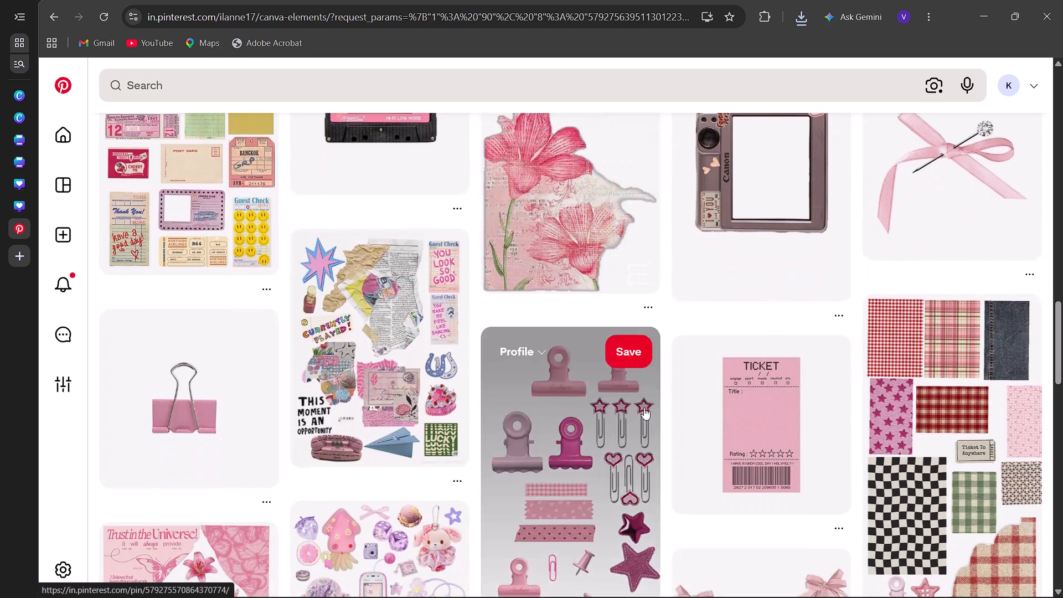
{"action": "scroll", "coordinate": [644, 408], "scroll_direction": "down", "scroll_amount": 3}
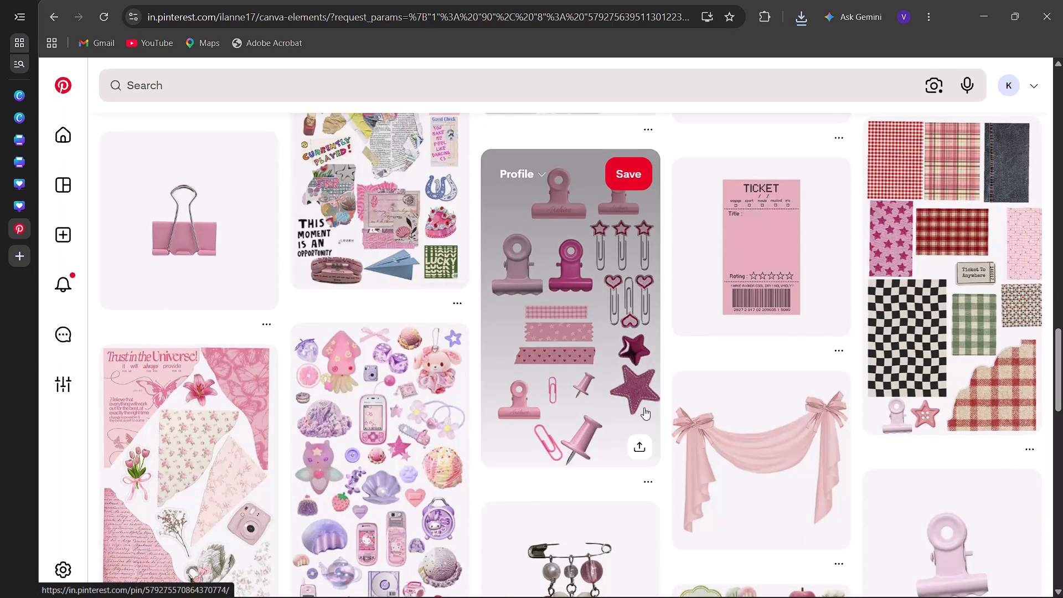
{"action": "scroll", "coordinate": [644, 408], "scroll_direction": "down", "scroll_amount": 2}
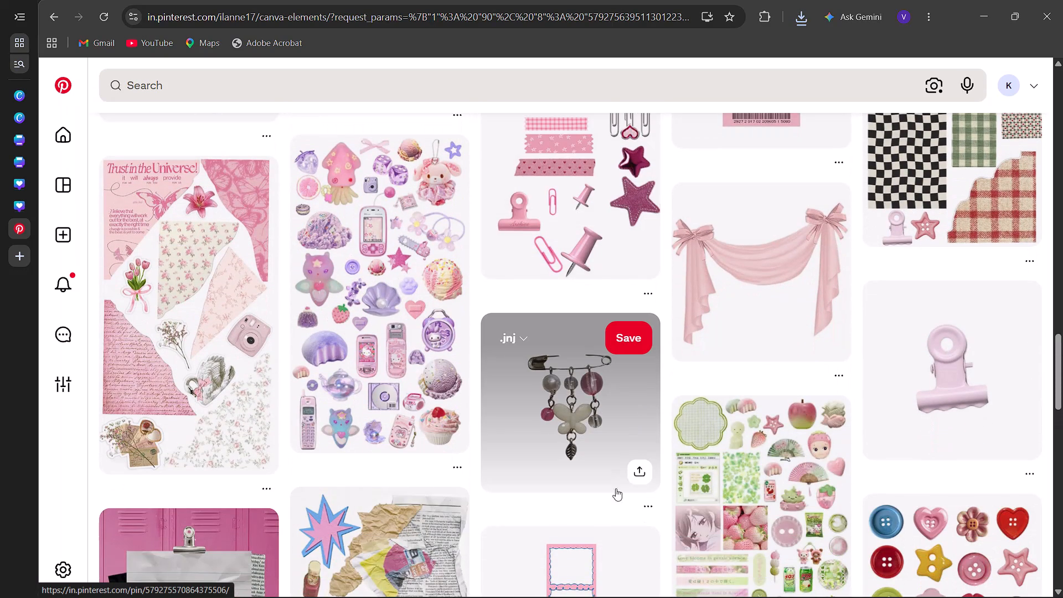
{"action": "left_click", "coordinate": [643, 511]}
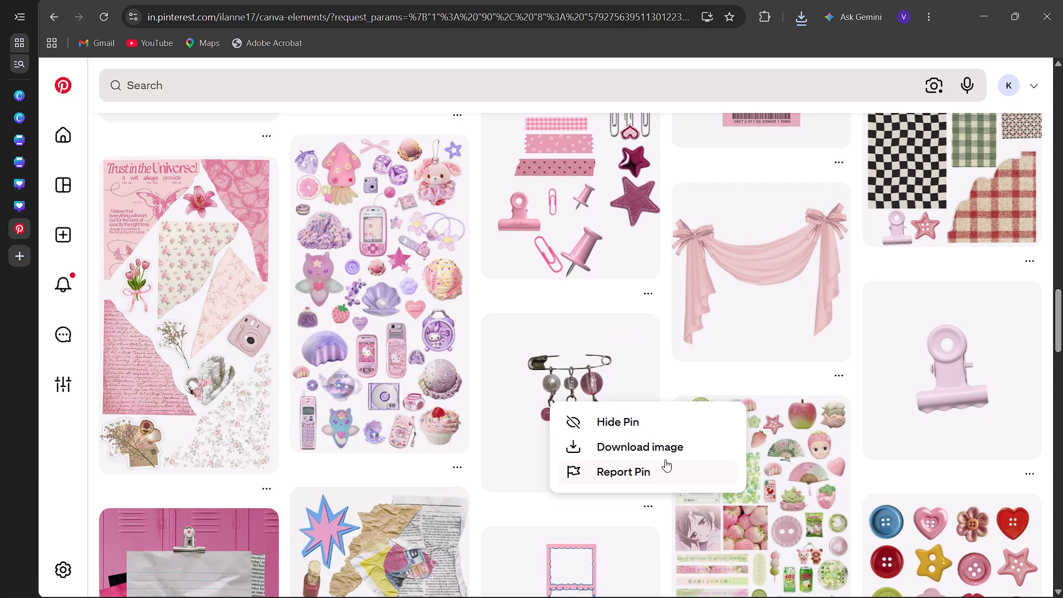
{"action": "left_click", "coordinate": [674, 451]}
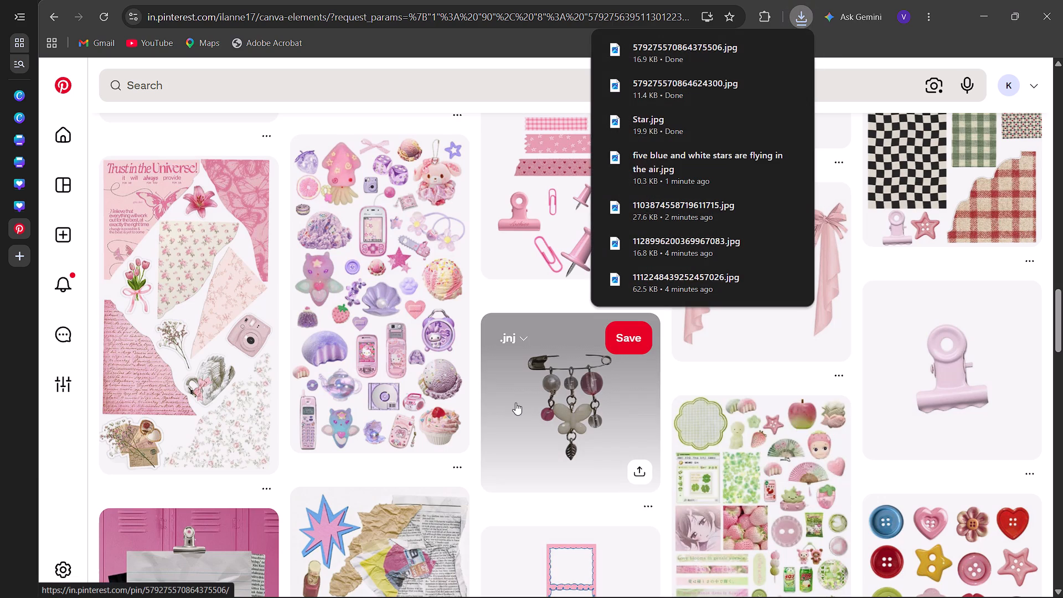
Browse further through the board's pins and open the glossy black rose pin.
{"action": "scroll", "coordinate": [290, 456], "scroll_direction": "down", "scroll_amount": 4}
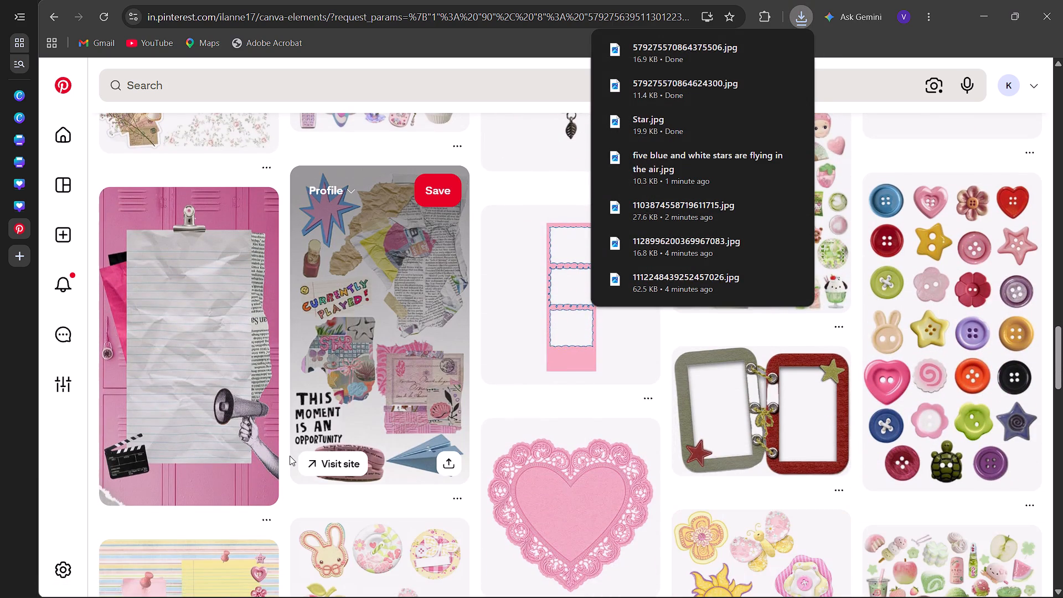
{"action": "scroll", "coordinate": [290, 456], "scroll_direction": "down", "scroll_amount": 4}
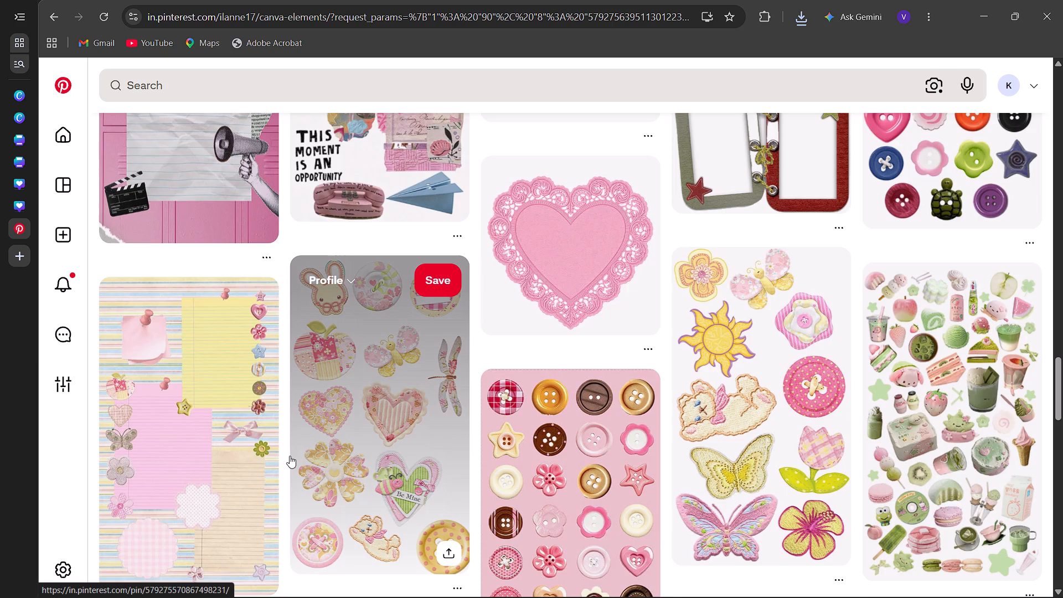
{"action": "scroll", "coordinate": [290, 456], "scroll_direction": "down", "scroll_amount": 4}
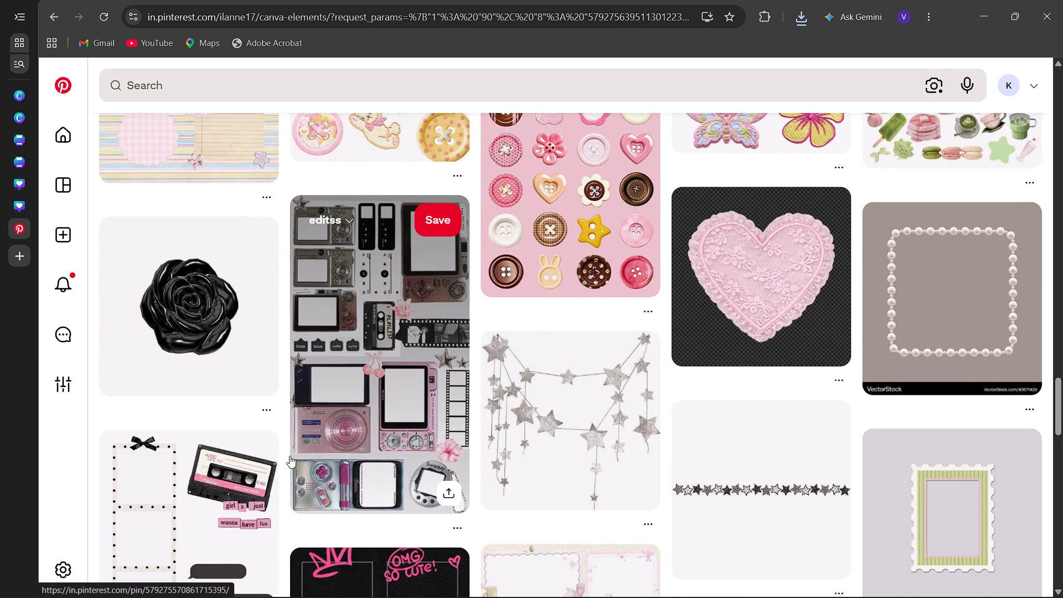
{"action": "scroll", "coordinate": [290, 456], "scroll_direction": "down", "scroll_amount": 3}
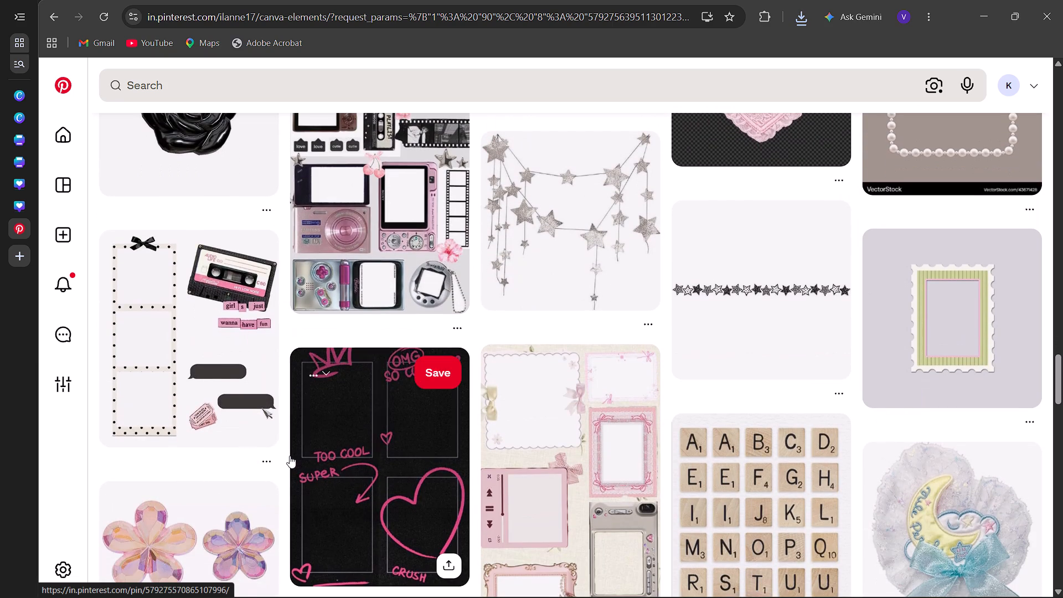
{"action": "left_click", "coordinate": [137, 143]}
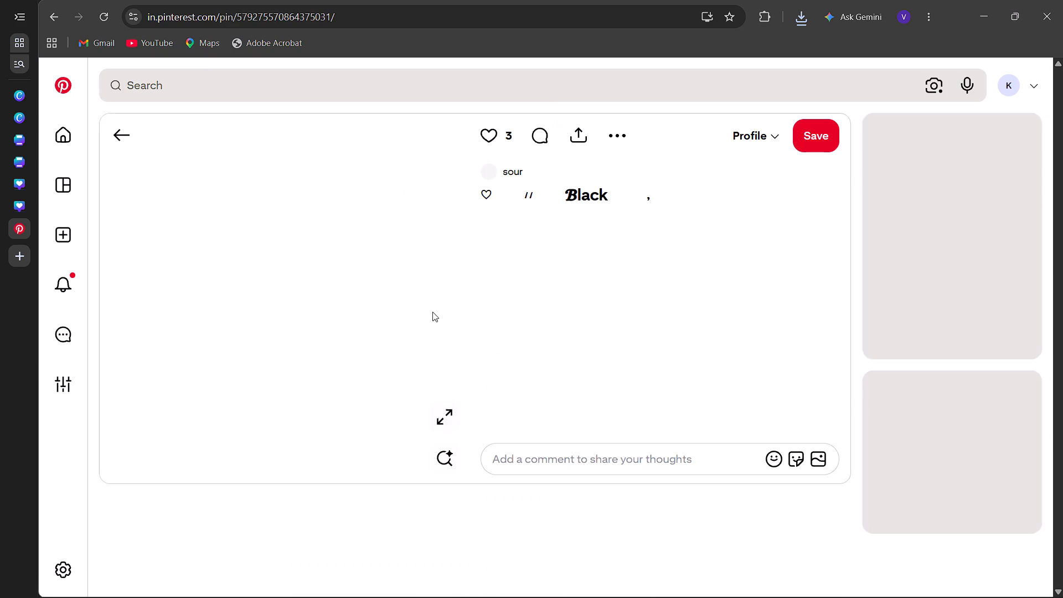
Look through the related pins below the black rose, find the silver flip phone and download its image.
{"action": "scroll", "coordinate": [432, 312], "scroll_direction": "down", "scroll_amount": 2}
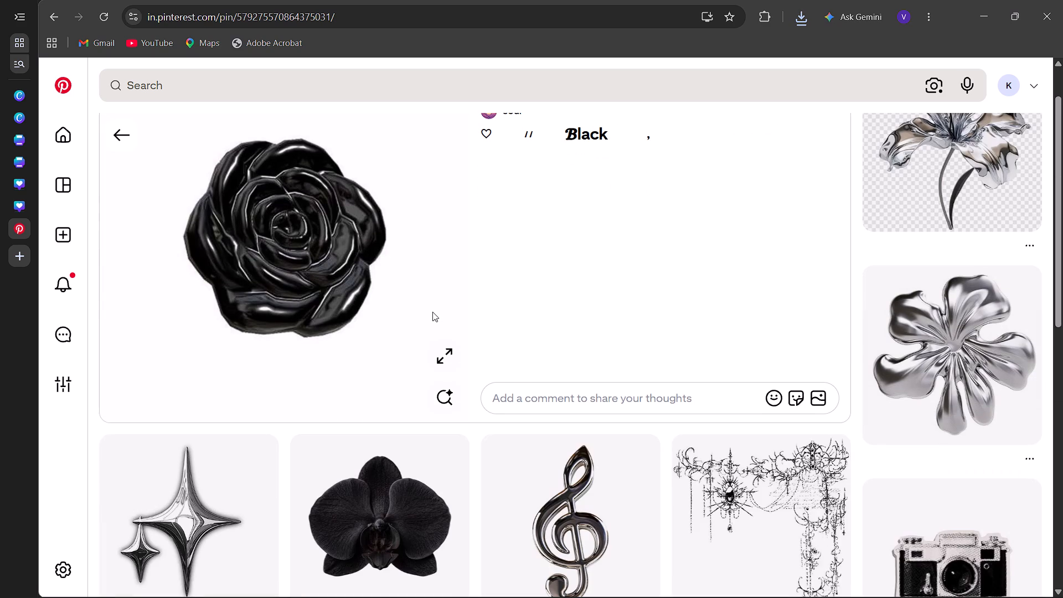
{"action": "scroll", "coordinate": [432, 312], "scroll_direction": "down", "scroll_amount": 2}
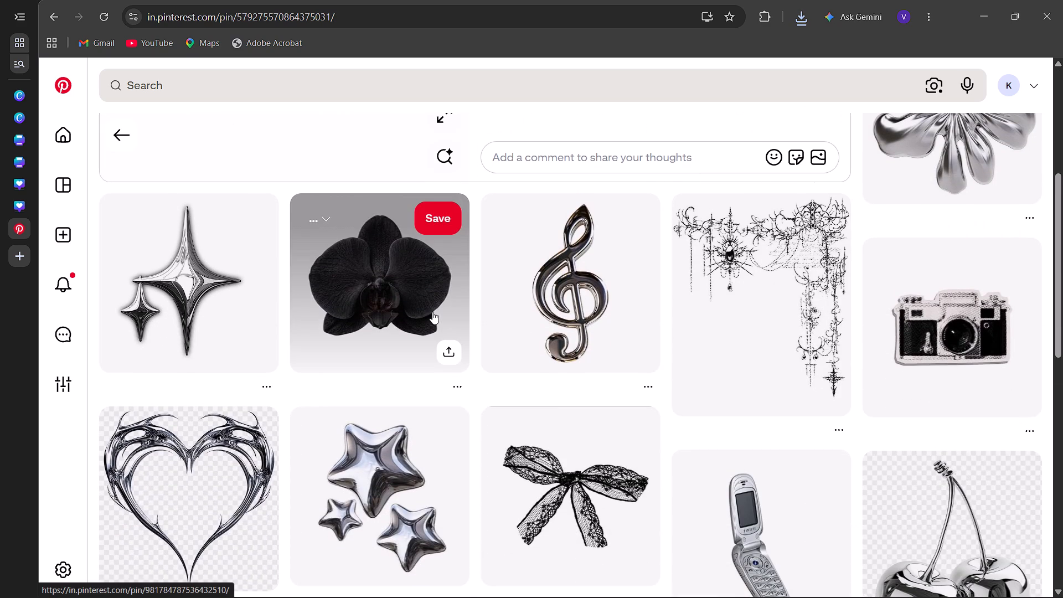
{"action": "scroll", "coordinate": [432, 312], "scroll_direction": "down", "scroll_amount": 4}
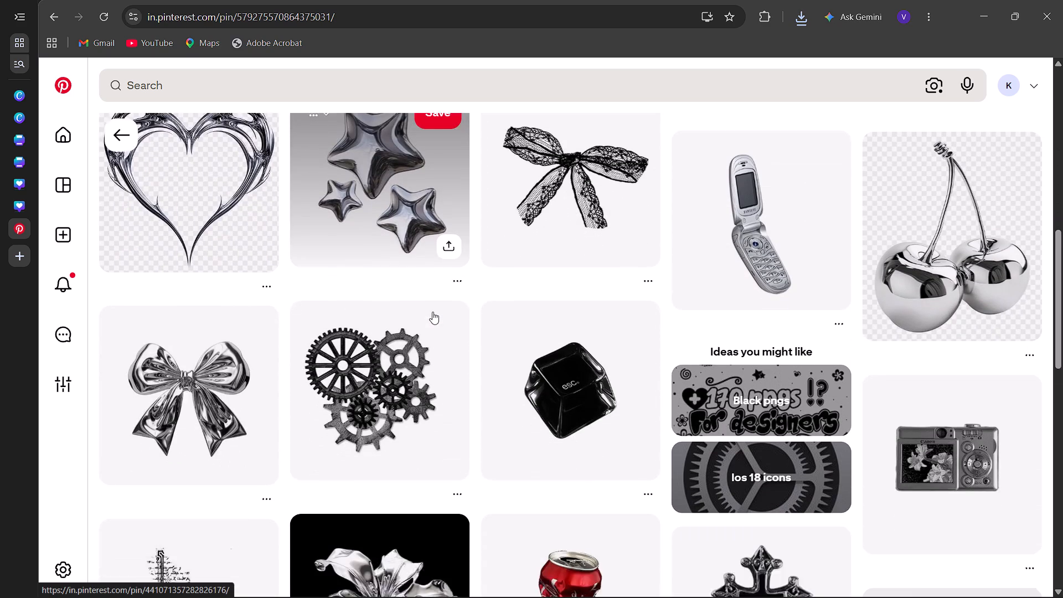
{"action": "scroll", "coordinate": [432, 312], "scroll_direction": "down", "scroll_amount": 1}
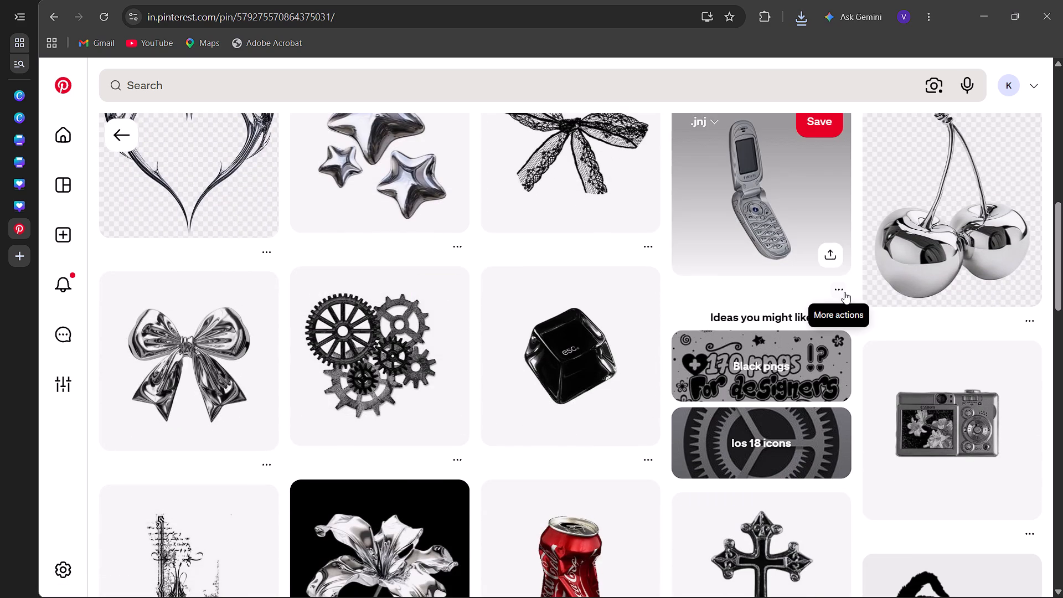
{"action": "left_click", "coordinate": [844, 292]}
{"action": "left_click", "coordinate": [825, 366]}
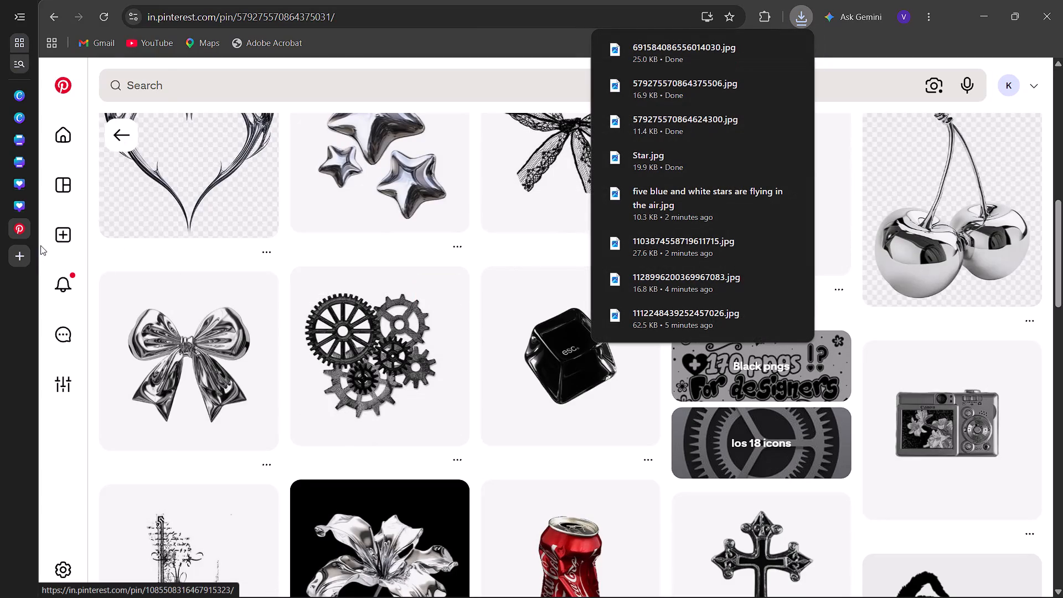
{"action": "left_click", "coordinate": [21, 207]}
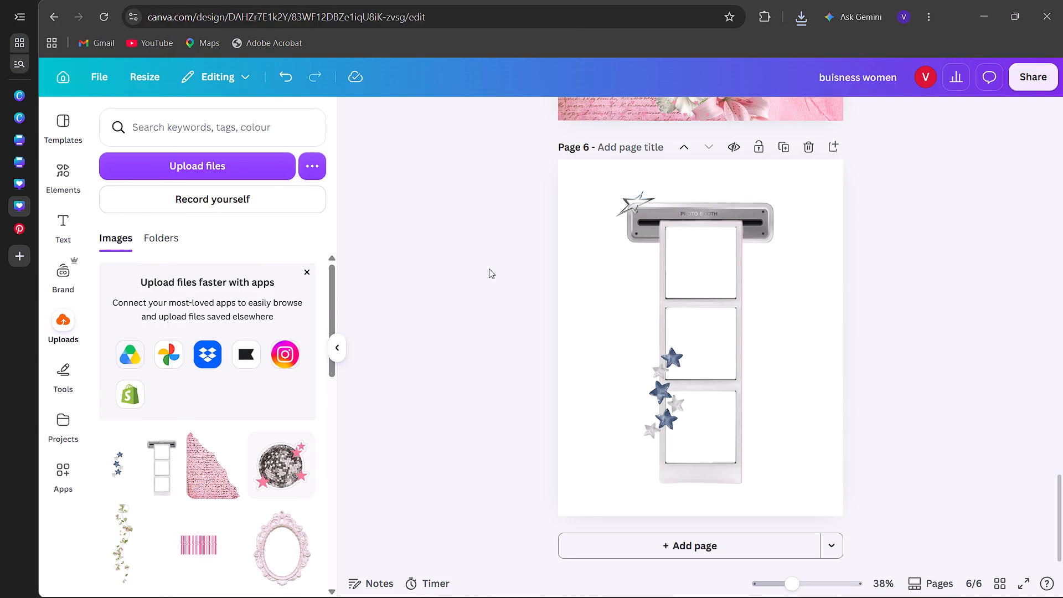
{"action": "left_click", "coordinate": [249, 158]}
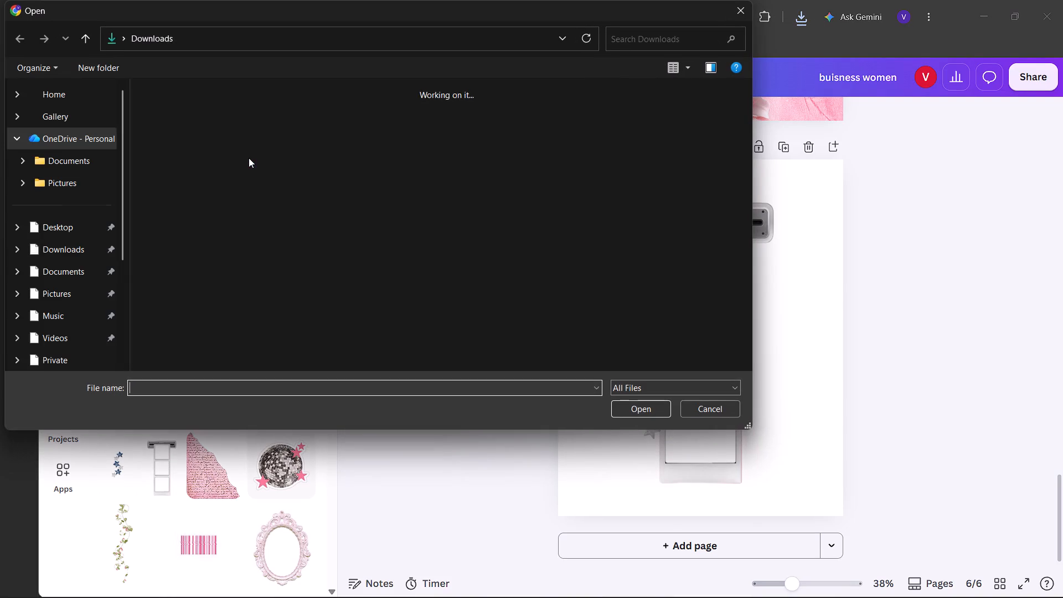
{"action": "left_click", "coordinate": [239, 108]}
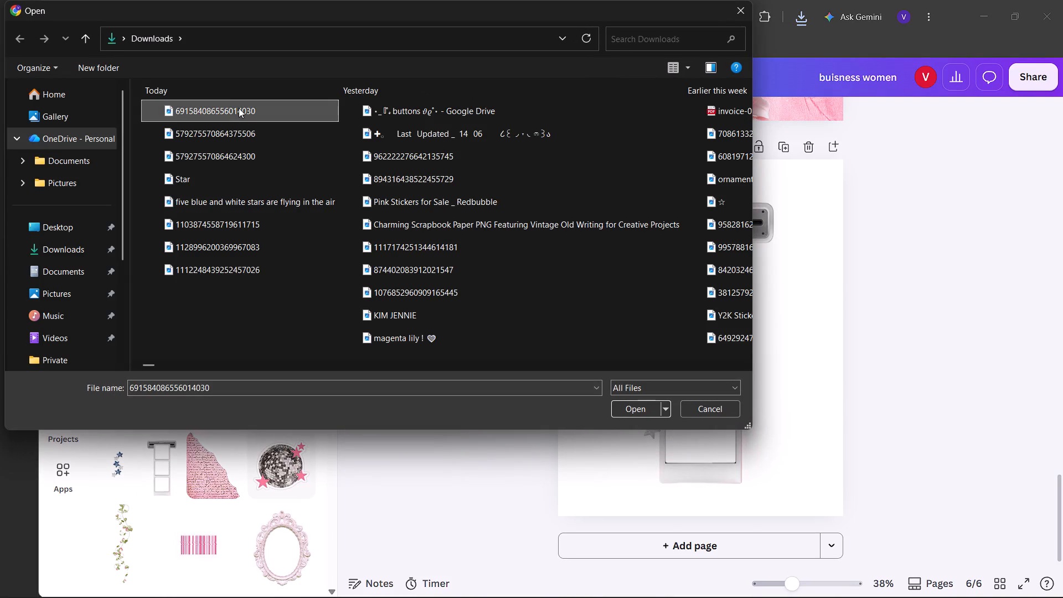
{"action": "left_click", "coordinate": [632, 411]}
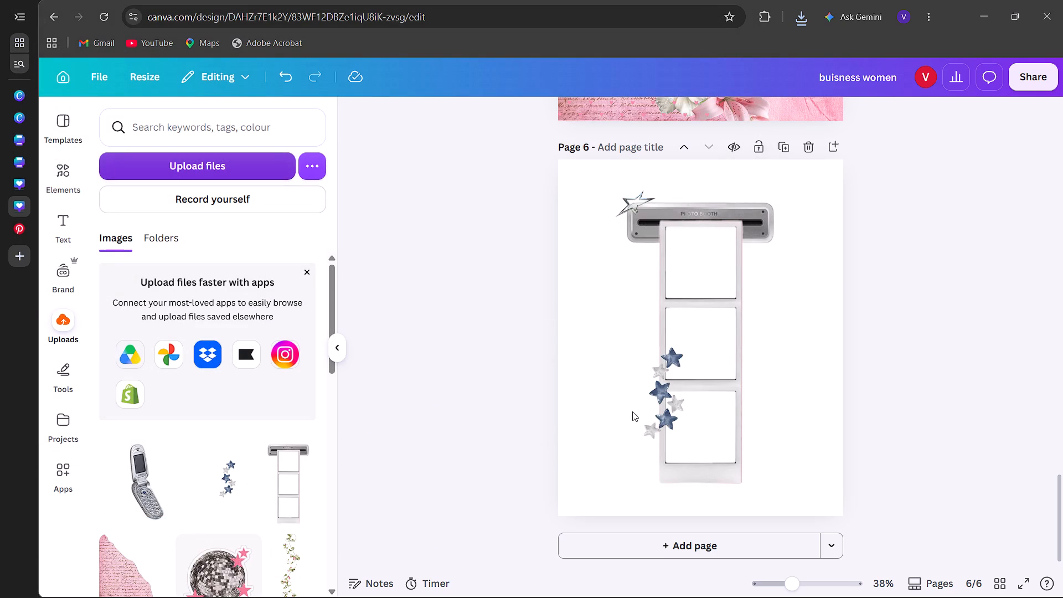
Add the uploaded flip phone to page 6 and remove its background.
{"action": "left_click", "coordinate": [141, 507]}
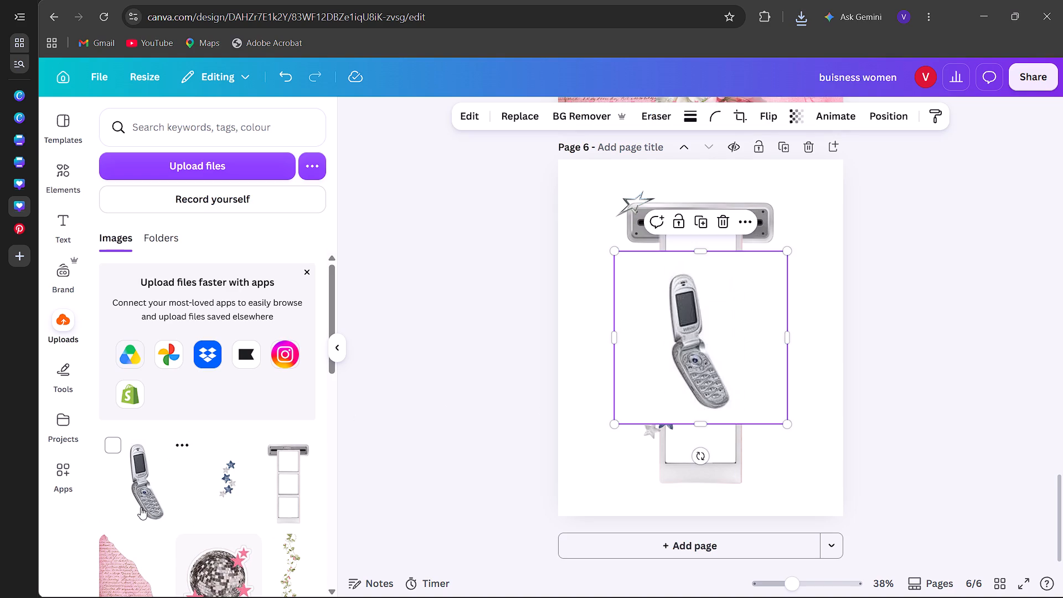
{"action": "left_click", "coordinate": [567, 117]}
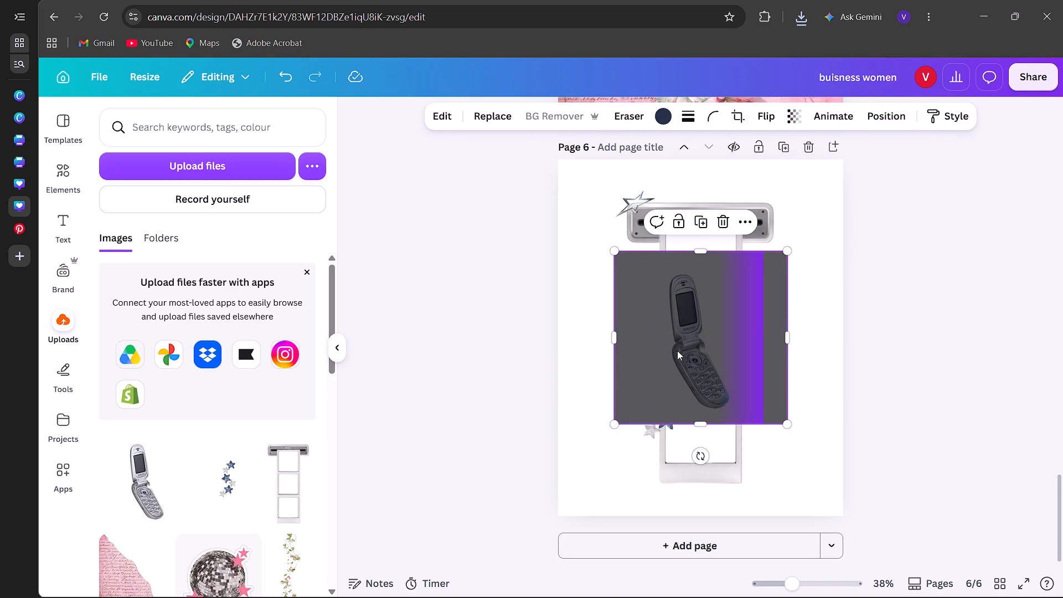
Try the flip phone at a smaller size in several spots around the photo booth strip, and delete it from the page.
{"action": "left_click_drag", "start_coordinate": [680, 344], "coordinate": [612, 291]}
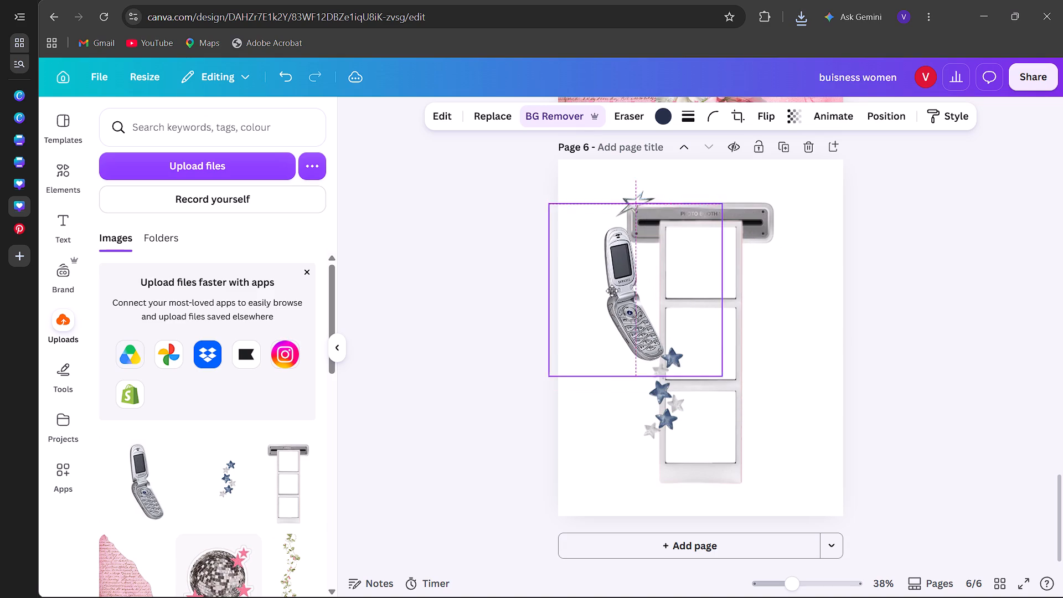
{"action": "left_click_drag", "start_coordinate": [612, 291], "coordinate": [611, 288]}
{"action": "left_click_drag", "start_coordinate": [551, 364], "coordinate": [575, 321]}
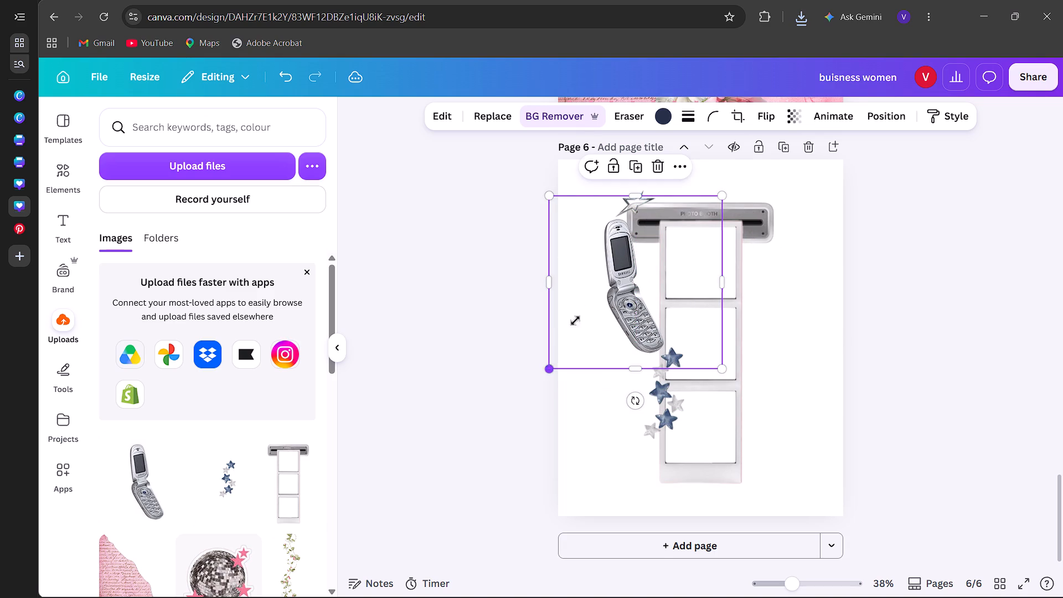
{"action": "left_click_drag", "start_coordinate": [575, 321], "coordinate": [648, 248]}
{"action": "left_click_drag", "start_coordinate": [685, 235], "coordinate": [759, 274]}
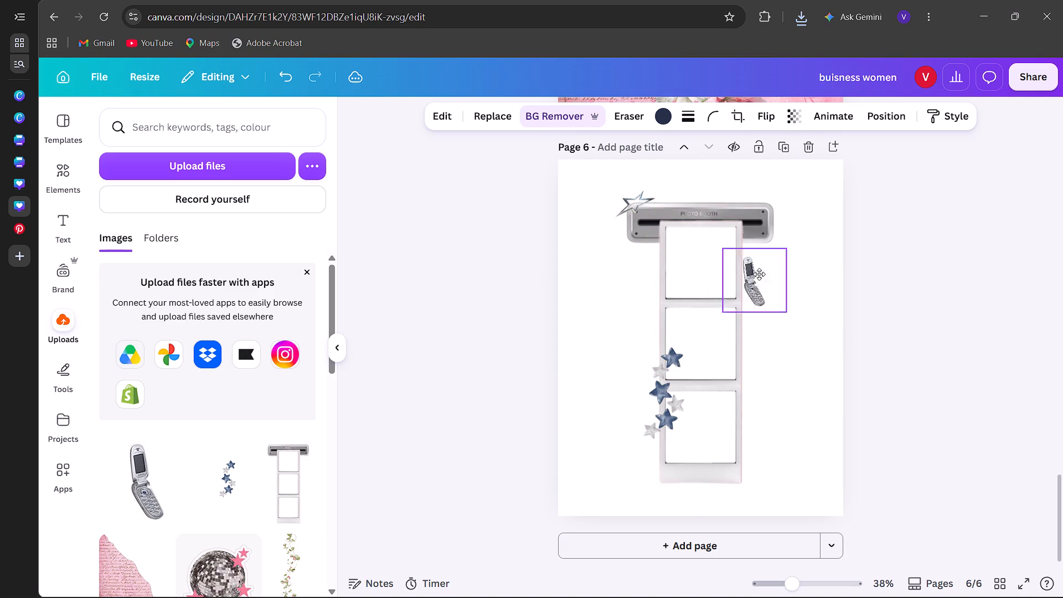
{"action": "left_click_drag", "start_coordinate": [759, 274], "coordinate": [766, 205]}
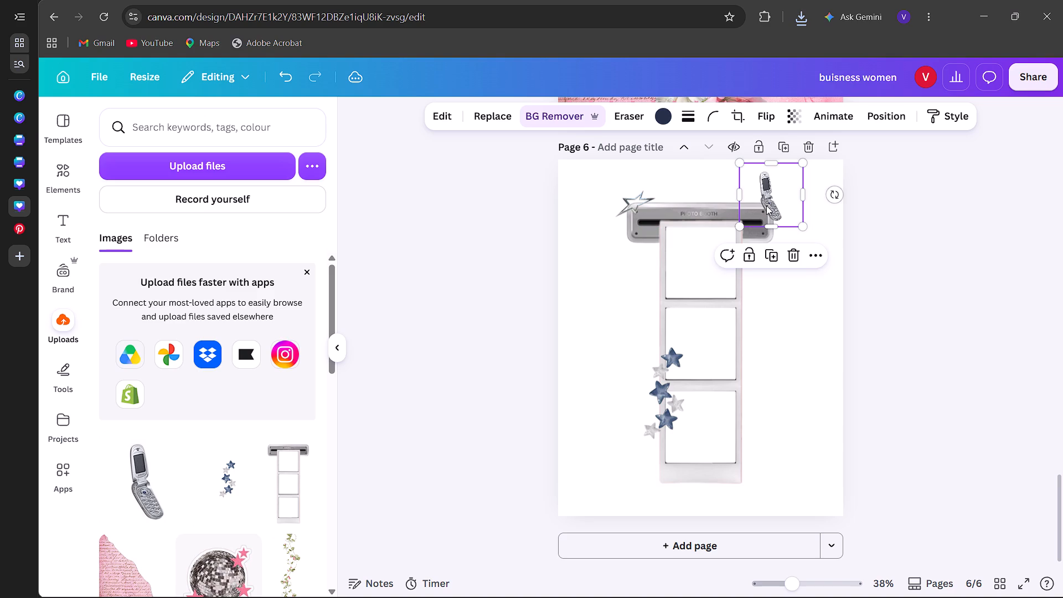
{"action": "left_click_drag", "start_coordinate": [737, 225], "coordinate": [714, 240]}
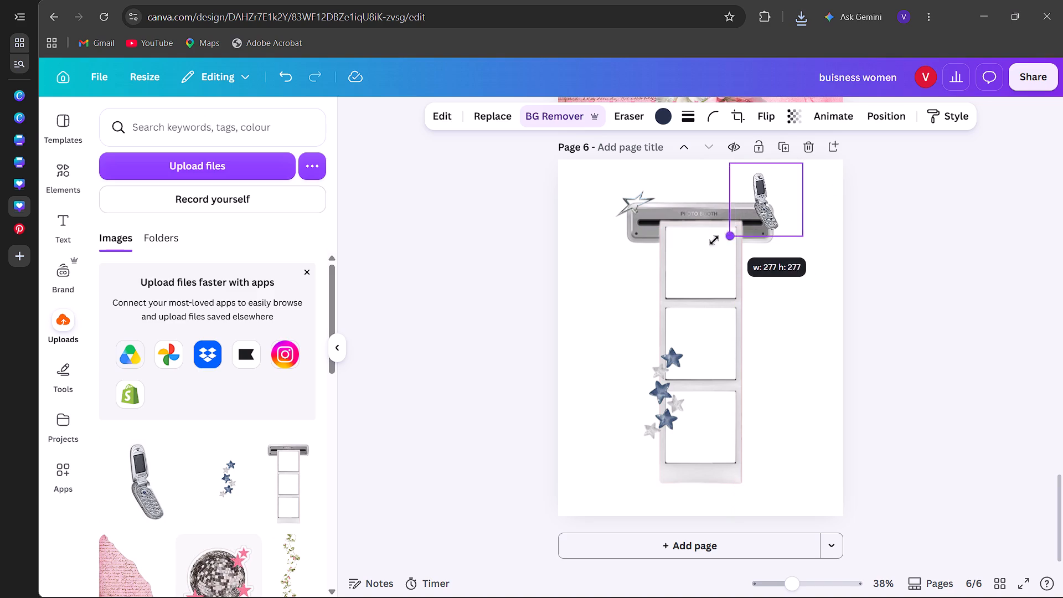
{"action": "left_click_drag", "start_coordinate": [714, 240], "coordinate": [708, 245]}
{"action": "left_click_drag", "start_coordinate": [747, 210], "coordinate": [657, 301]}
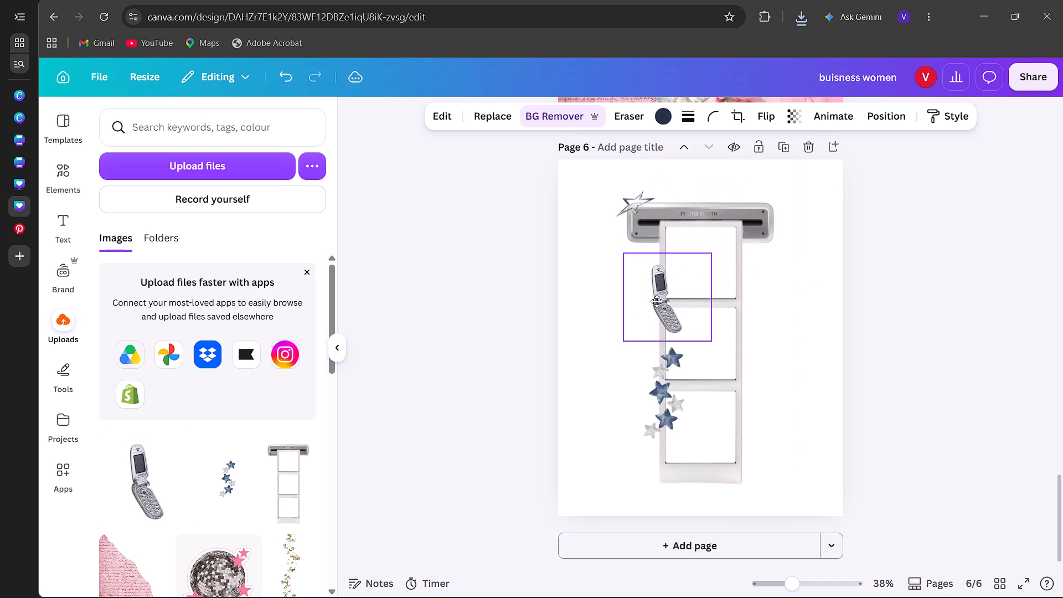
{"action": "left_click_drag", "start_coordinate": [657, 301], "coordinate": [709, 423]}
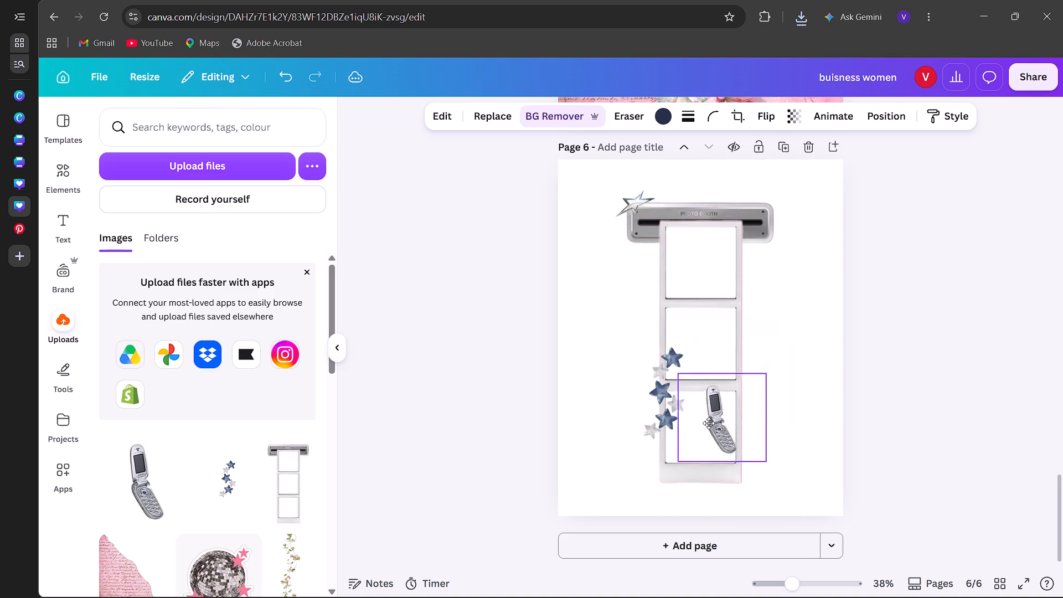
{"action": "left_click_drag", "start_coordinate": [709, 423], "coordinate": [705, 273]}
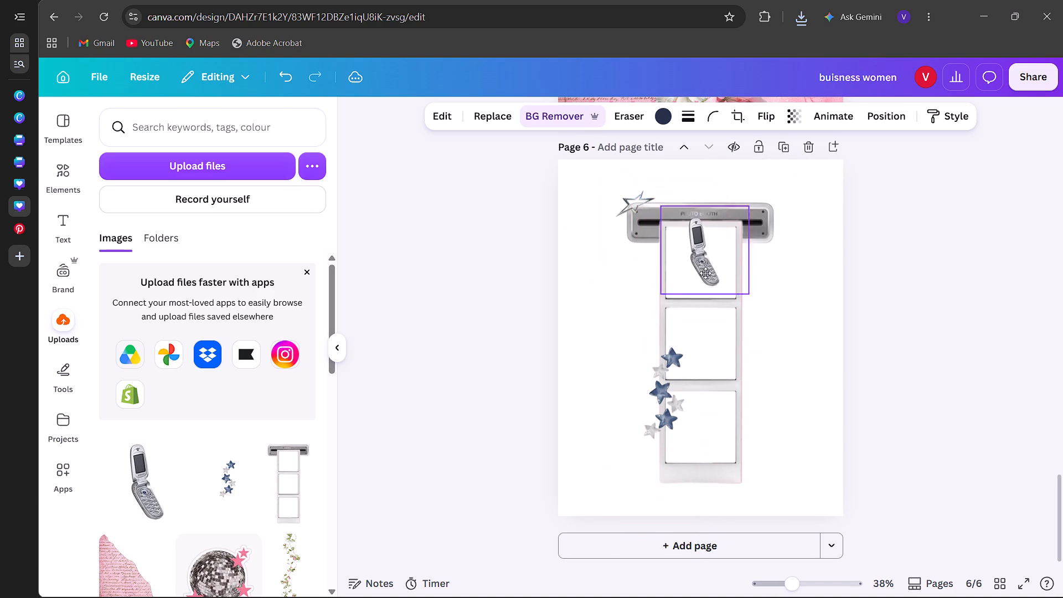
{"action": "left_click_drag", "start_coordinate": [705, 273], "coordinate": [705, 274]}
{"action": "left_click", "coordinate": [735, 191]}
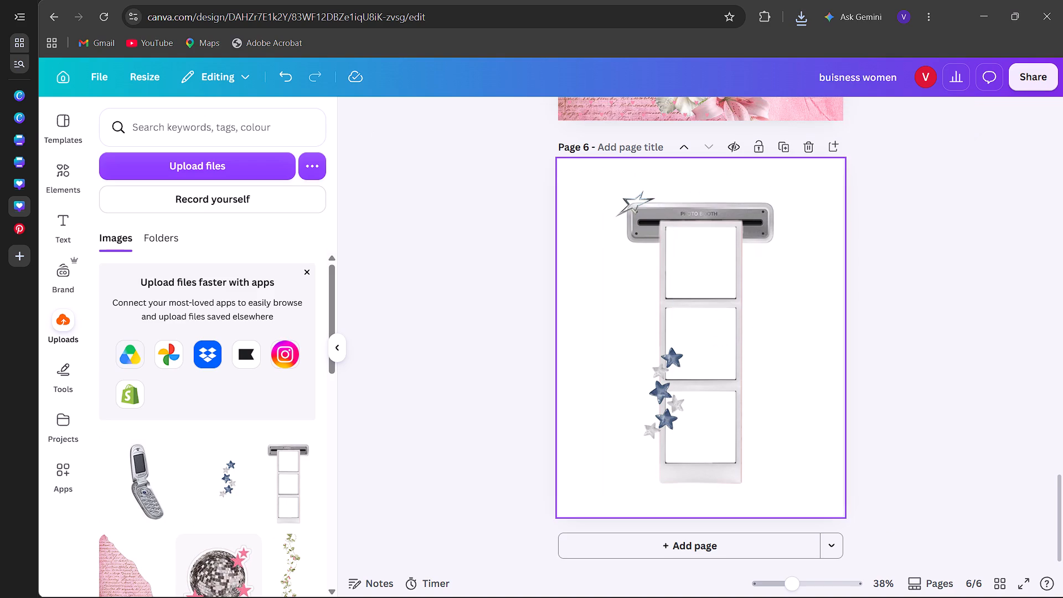
{"action": "left_click", "coordinate": [190, 152]}
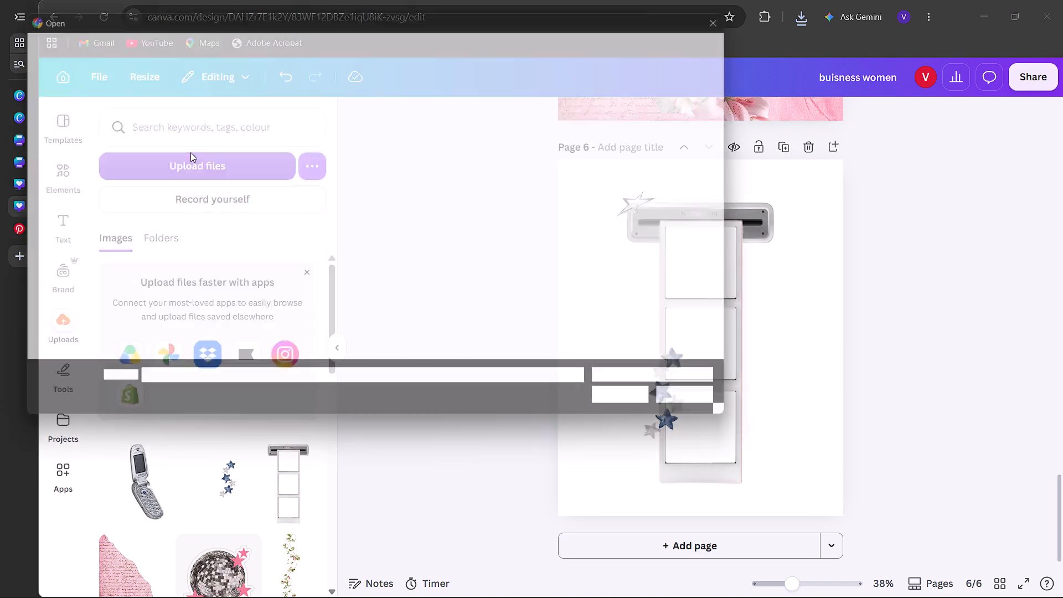
{"action": "left_click", "coordinate": [209, 124]}
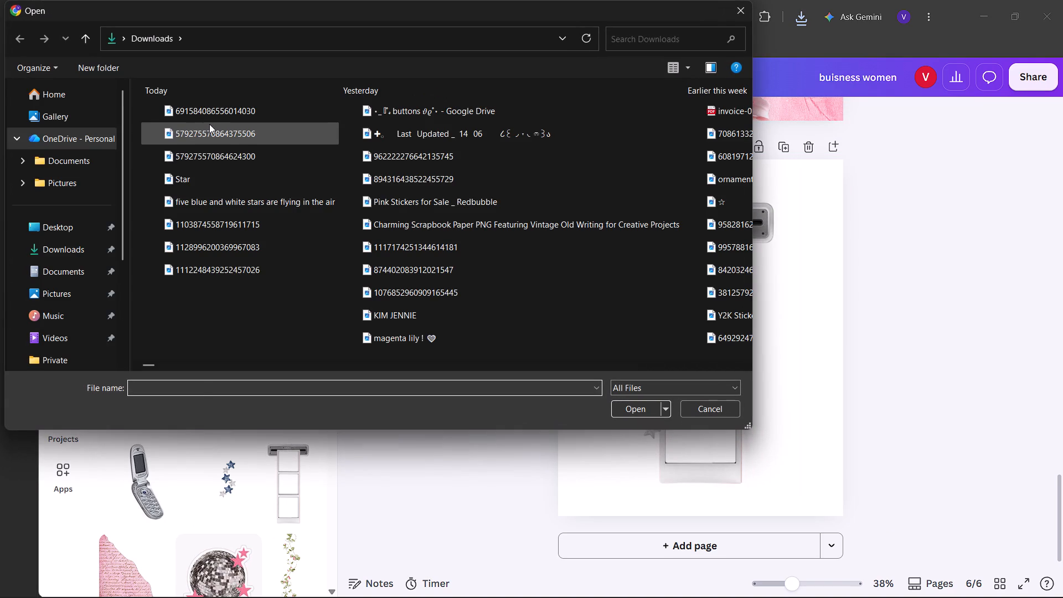
{"action": "left_click", "coordinate": [636, 404]}
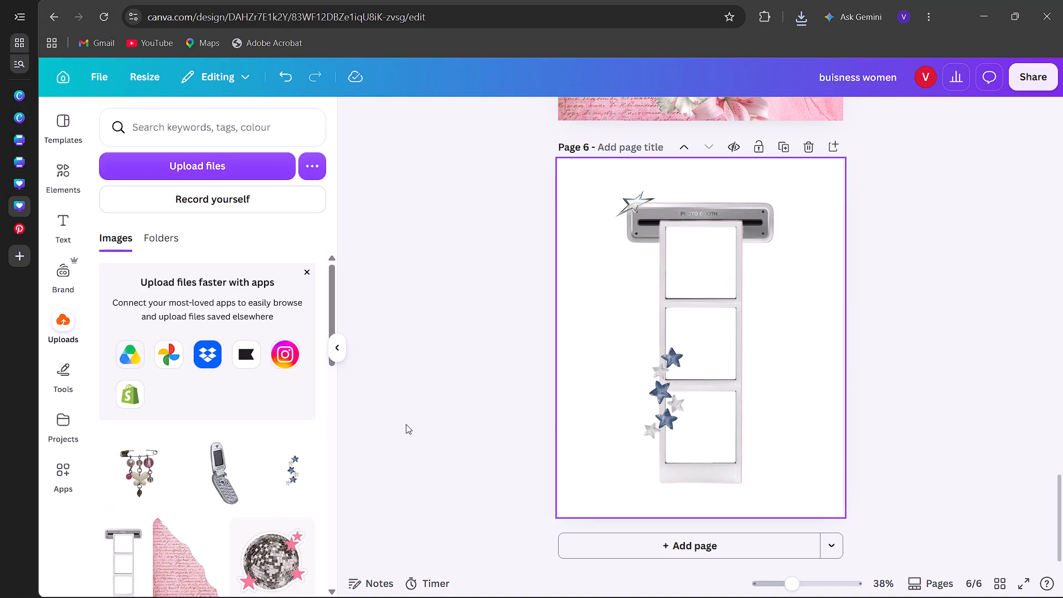
Add the uploaded butterfly safety pin to page 6 and remove its background.
{"action": "left_click", "coordinate": [152, 468]}
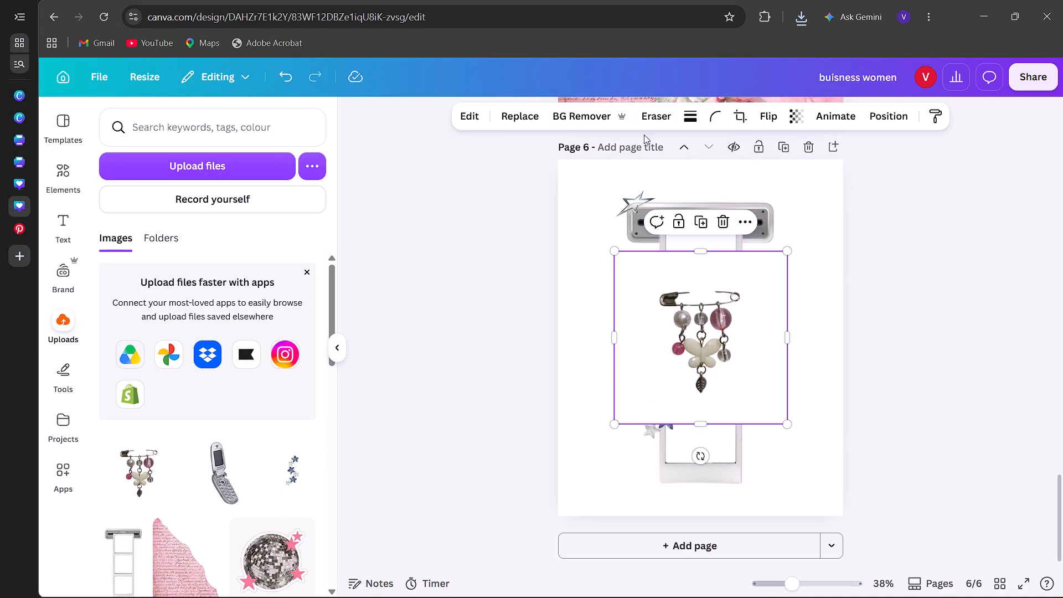
{"action": "left_click", "coordinate": [581, 123]}
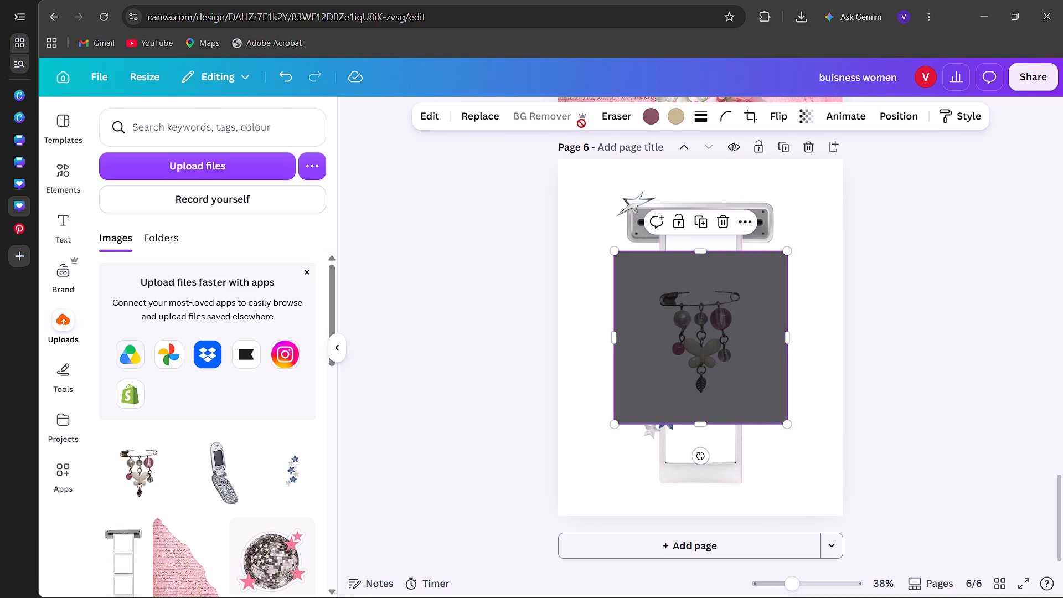
Shrink the butterfly safety pin and place it on the photo strip's right edge, near the gap between the first and second frames.
{"action": "left_click_drag", "start_coordinate": [716, 327], "coordinate": [736, 268]}
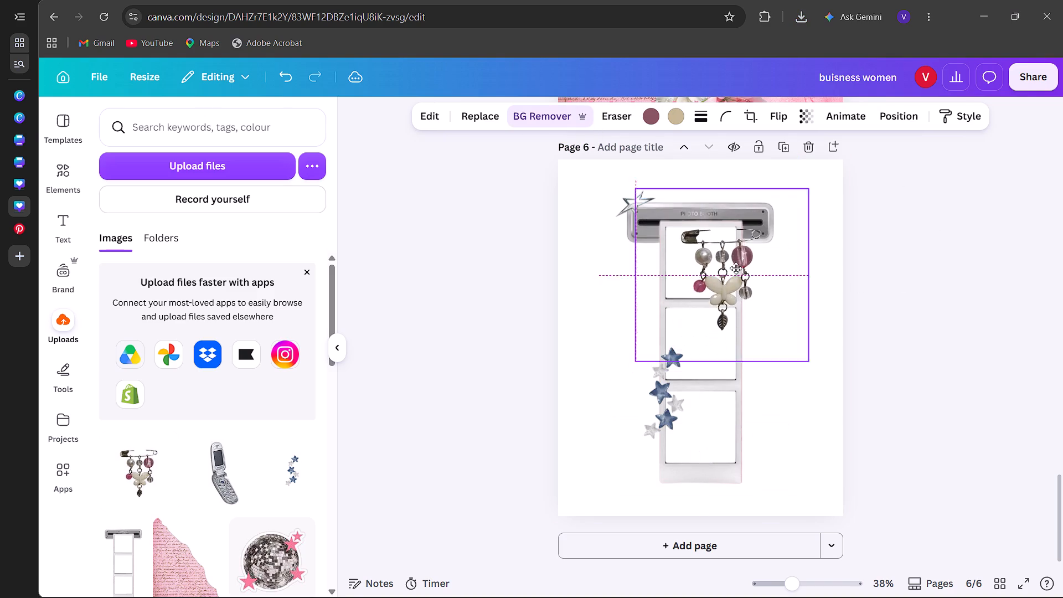
{"action": "left_click_drag", "start_coordinate": [736, 268], "coordinate": [746, 417]}
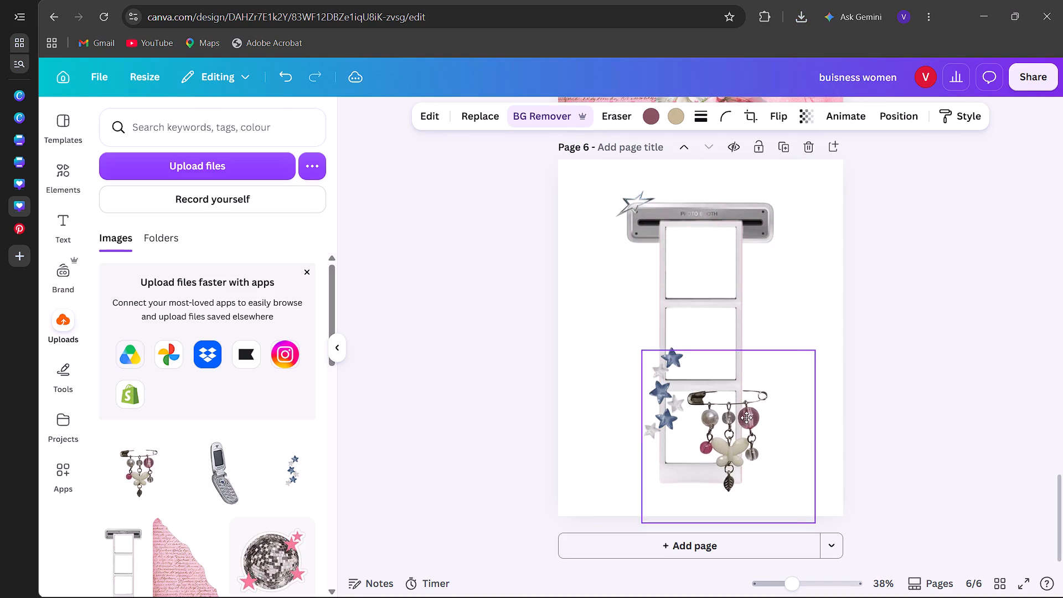
{"action": "left_click_drag", "start_coordinate": [746, 417], "coordinate": [739, 418]}
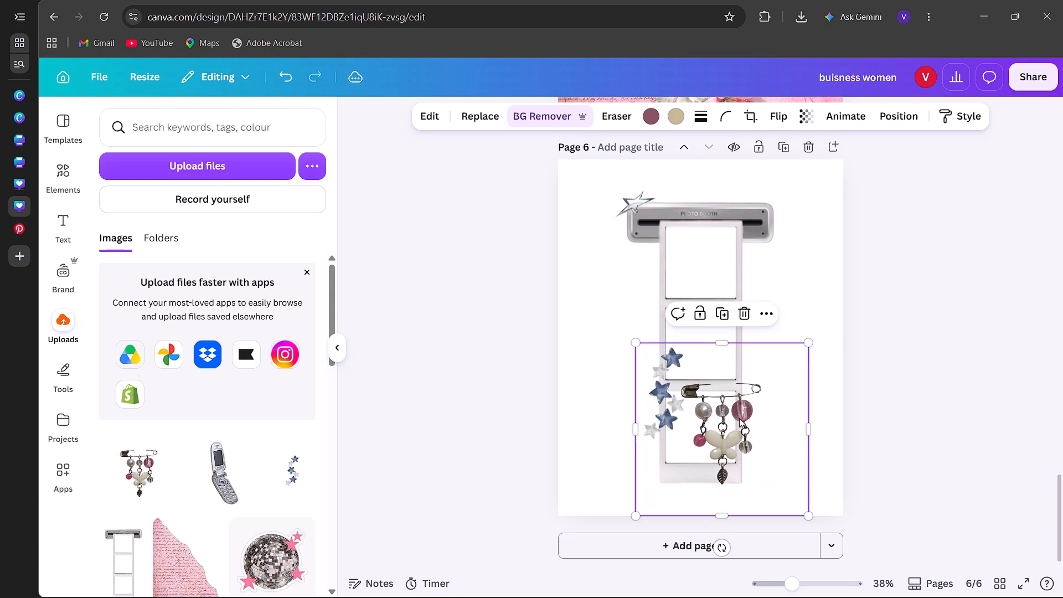
{"action": "left_click_drag", "start_coordinate": [634, 517], "coordinate": [685, 436]}
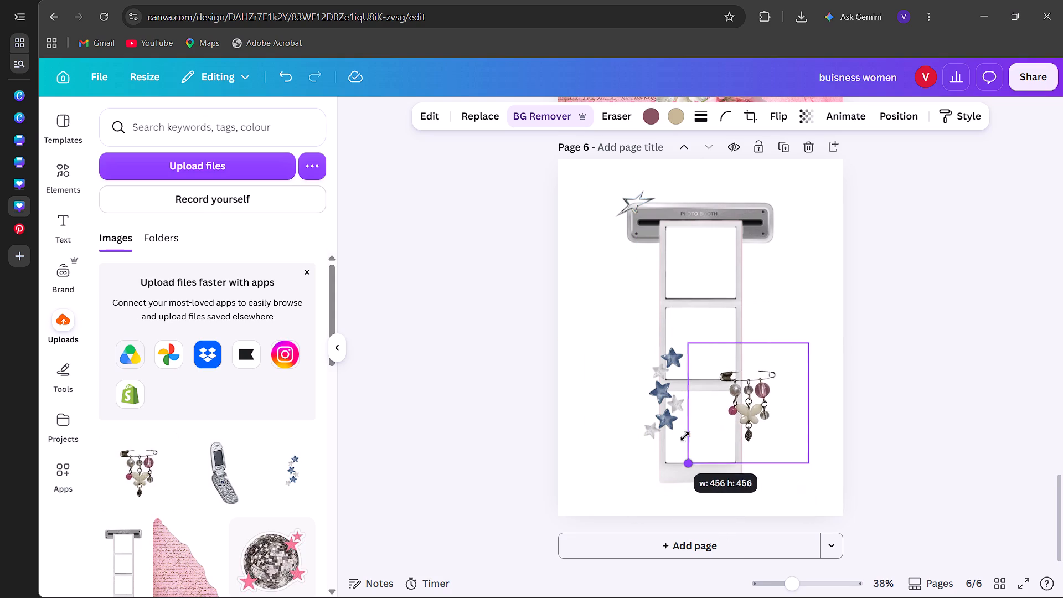
{"action": "left_click_drag", "start_coordinate": [685, 436], "coordinate": [696, 423]}
{"action": "left_click_drag", "start_coordinate": [785, 400], "coordinate": [759, 313]}
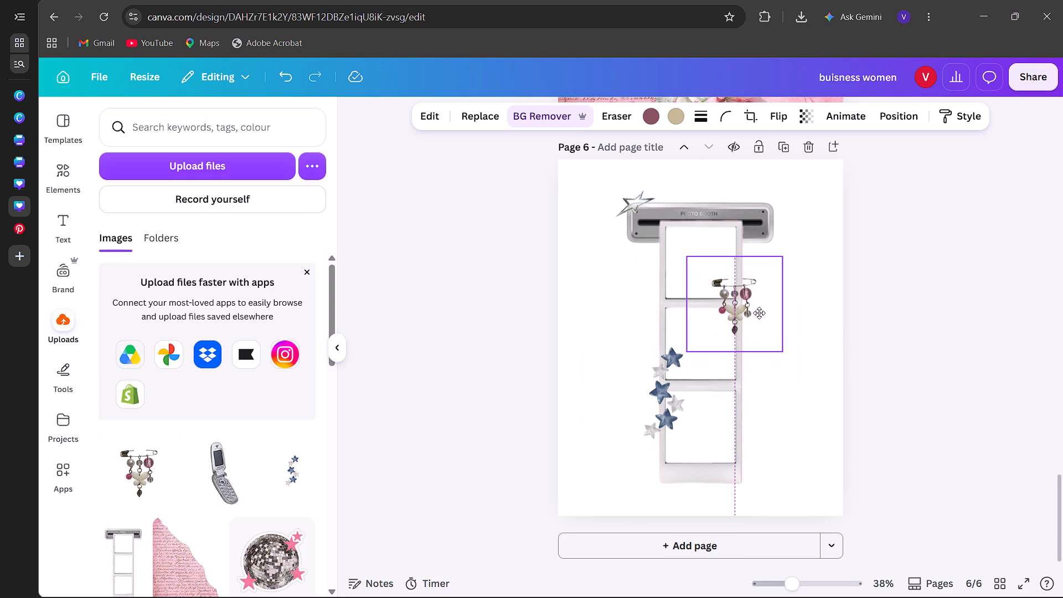
{"action": "left_click_drag", "start_coordinate": [759, 313], "coordinate": [762, 308]}
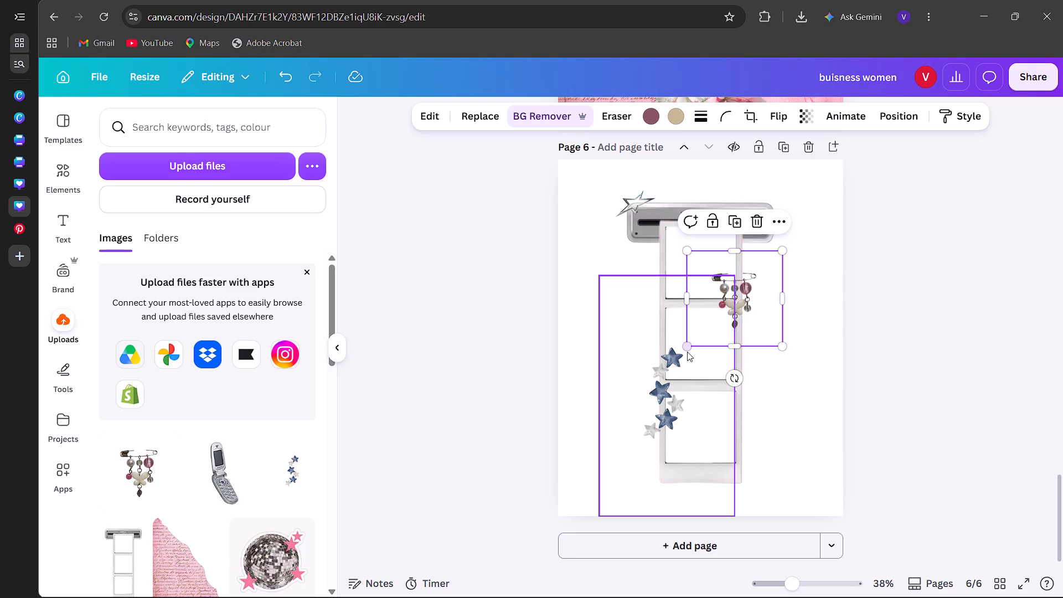
{"action": "left_click_drag", "start_coordinate": [688, 347], "coordinate": [710, 327]}
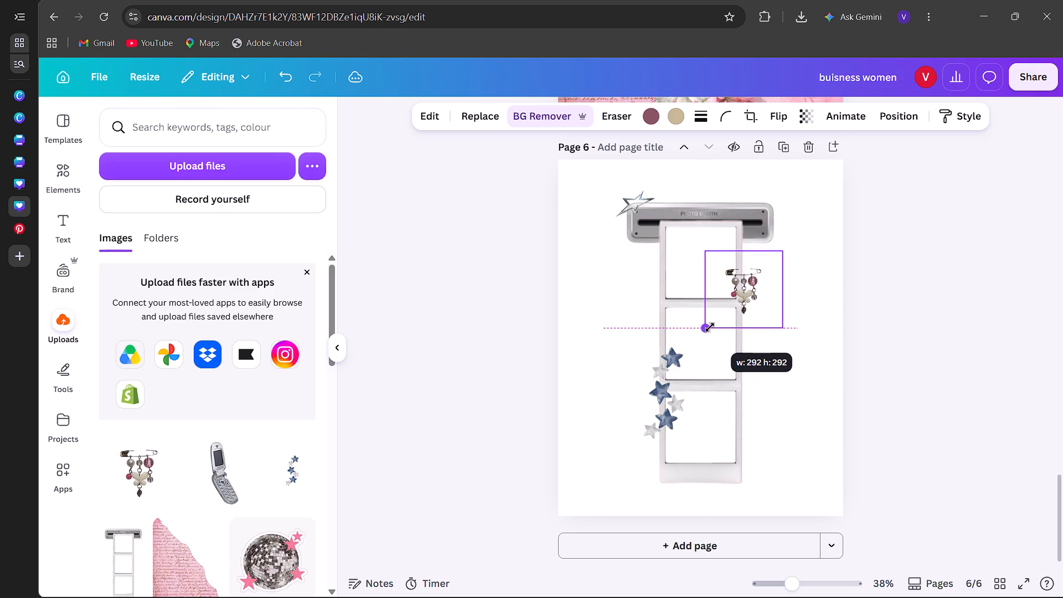
{"action": "left_click_drag", "start_coordinate": [710, 327], "coordinate": [723, 322]}
{"action": "left_click_drag", "start_coordinate": [752, 296], "coordinate": [742, 291]}
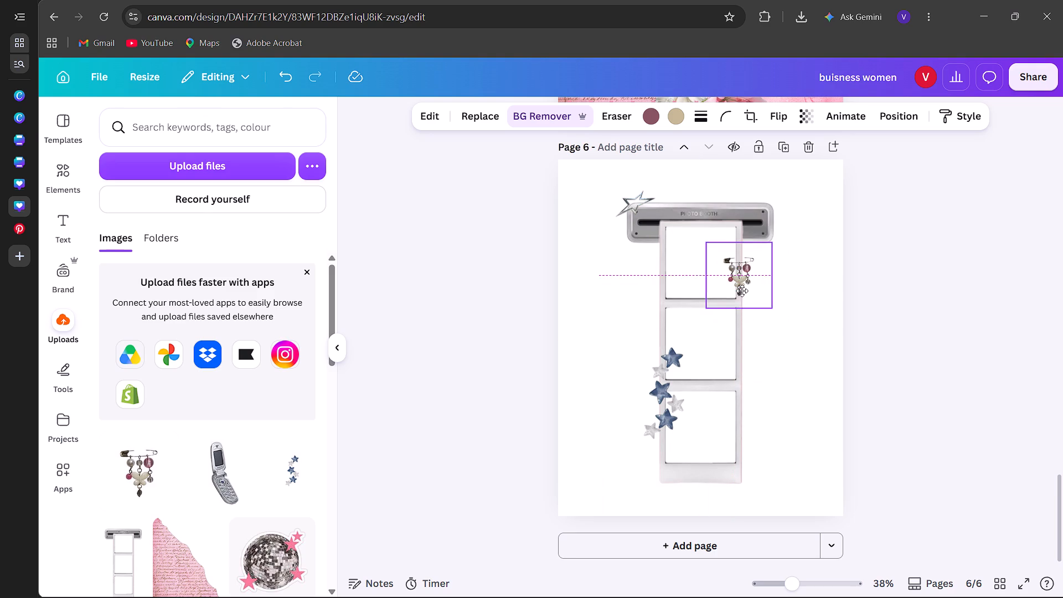
{"action": "left_click_drag", "start_coordinate": [742, 291], "coordinate": [742, 272]}
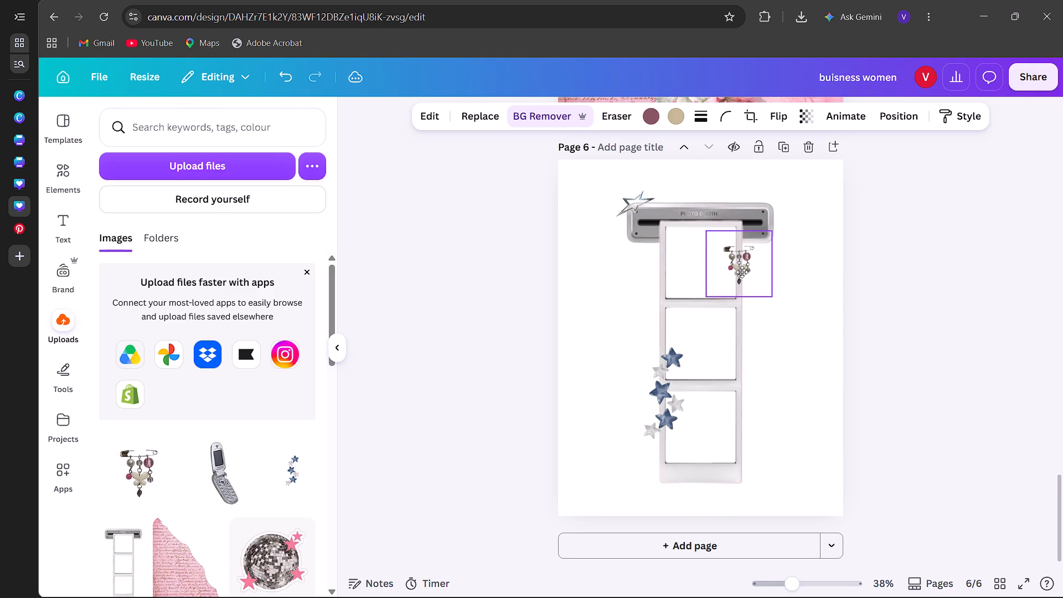
{"action": "left_click_drag", "start_coordinate": [742, 272], "coordinate": [746, 321]}
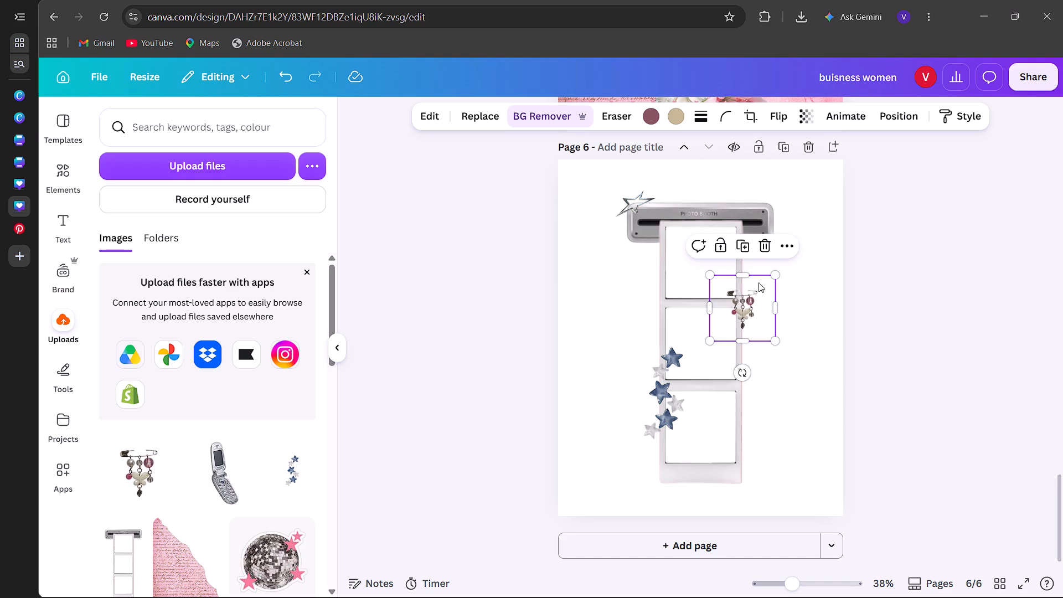
Delete the beaded butterfly safety pin from page 6.
{"action": "left_click", "coordinate": [768, 250]}
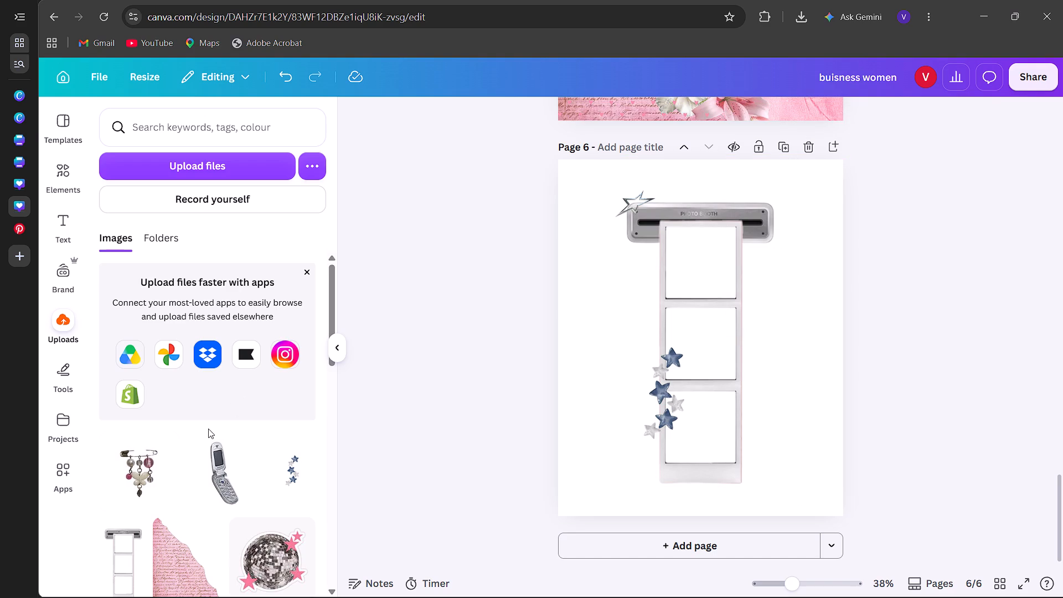
Add the black vinyl record from the uploaded images to page 6 and remove its background.
{"action": "scroll", "coordinate": [208, 429], "scroll_direction": "down", "scroll_amount": 7}
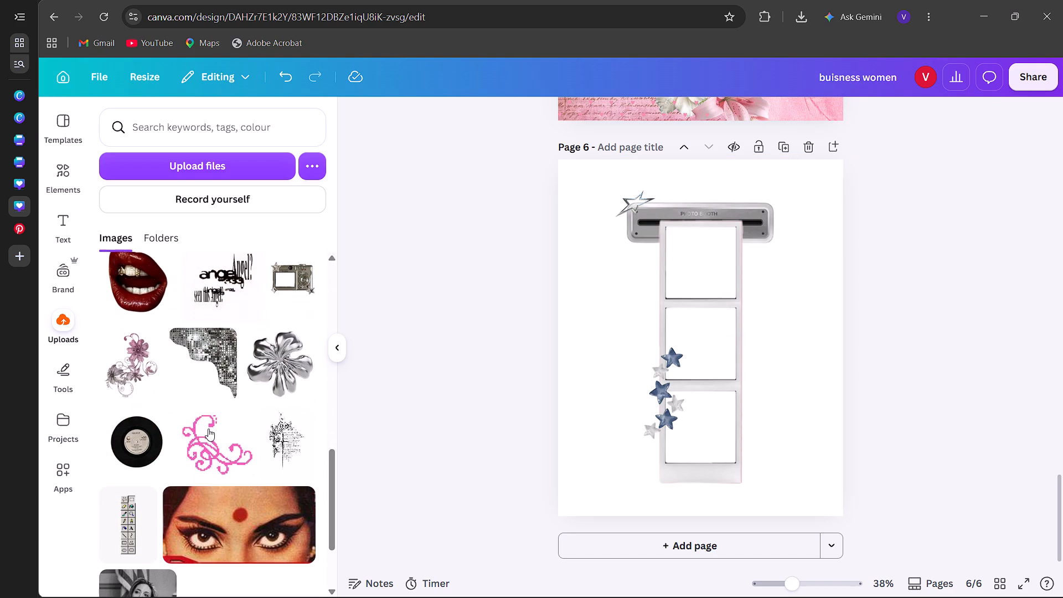
{"action": "scroll", "coordinate": [208, 429], "scroll_direction": "down", "scroll_amount": 2}
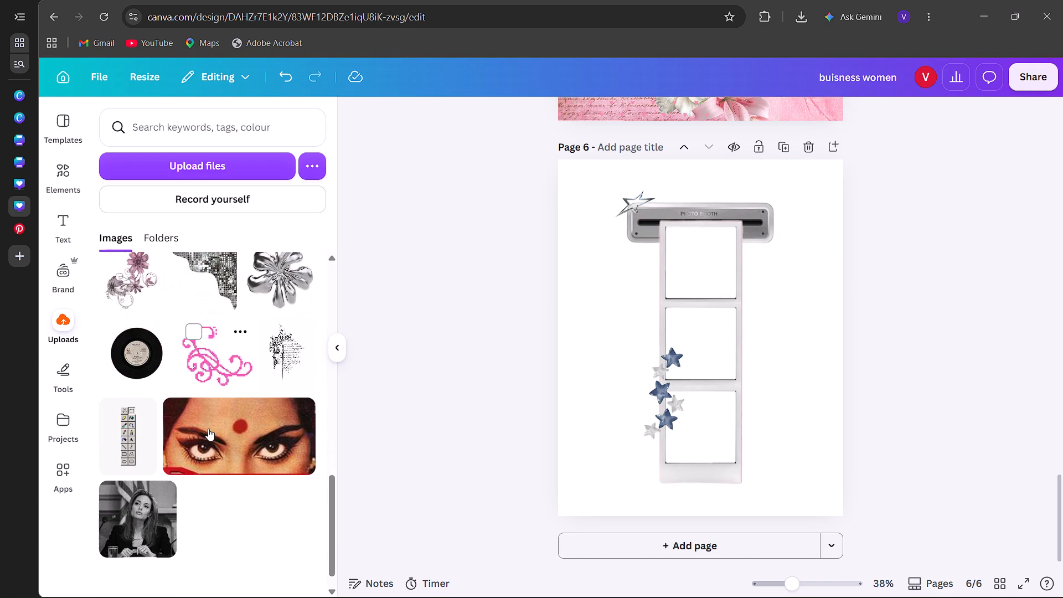
{"action": "scroll", "coordinate": [208, 429], "scroll_direction": "down", "scroll_amount": 1}
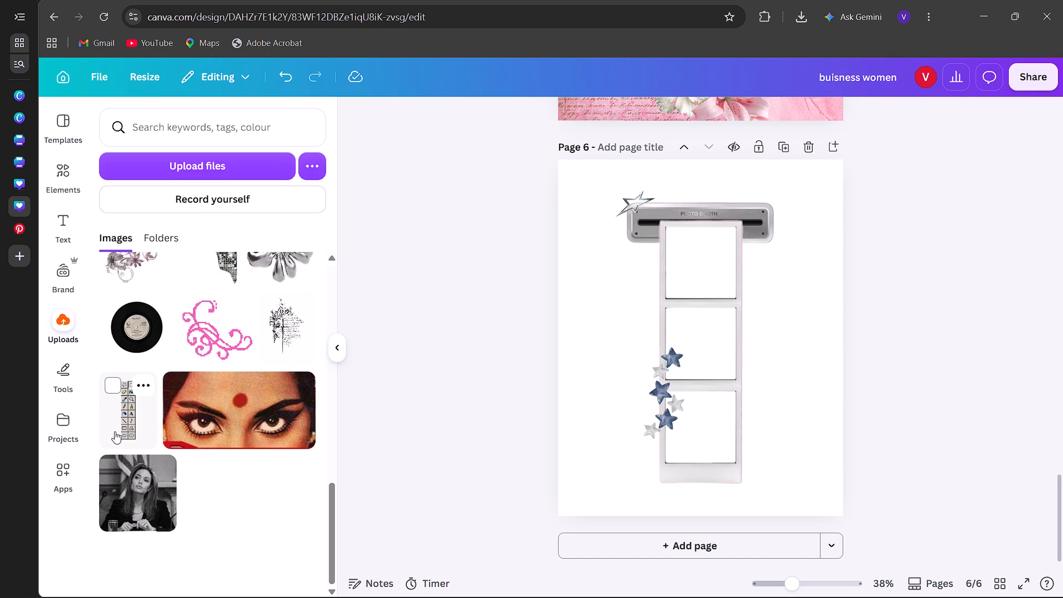
{"action": "scroll", "coordinate": [115, 431], "scroll_direction": "up", "scroll_amount": 2}
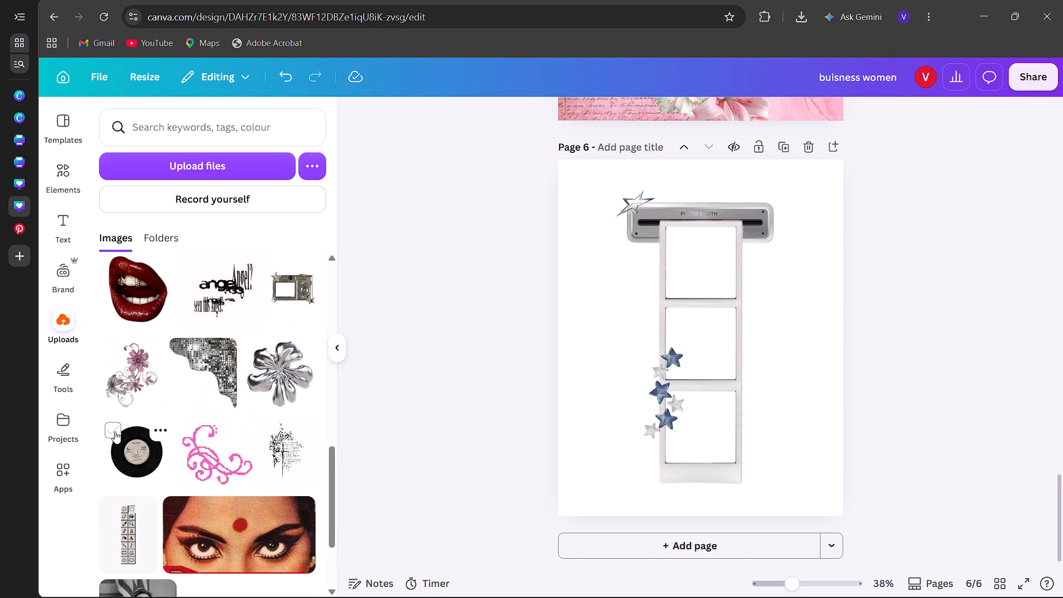
{"action": "left_click", "coordinate": [115, 431]}
{"action": "left_click", "coordinate": [115, 431]}
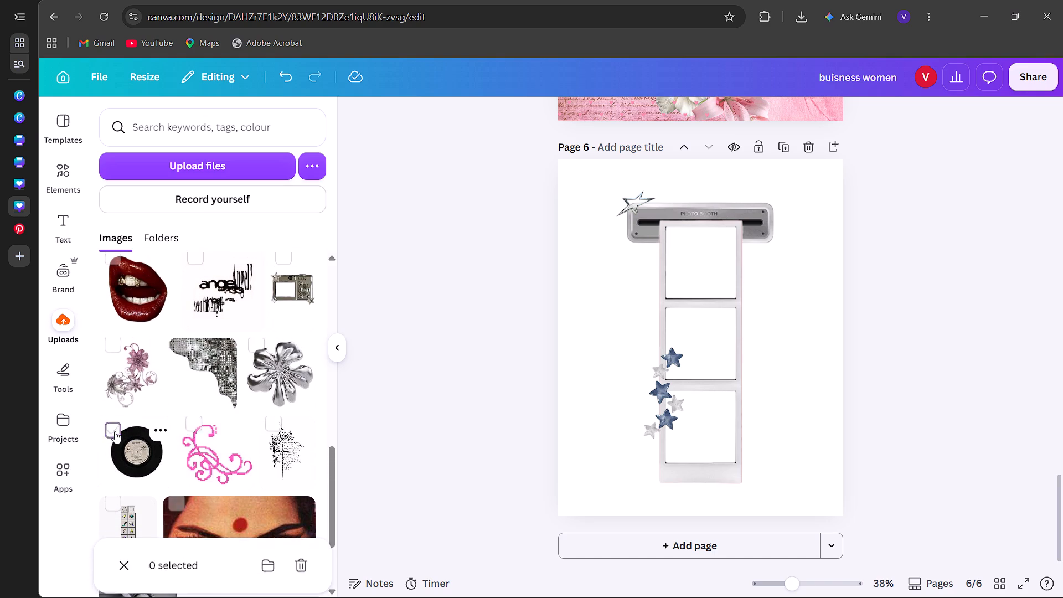
{"action": "left_click", "coordinate": [146, 444]}
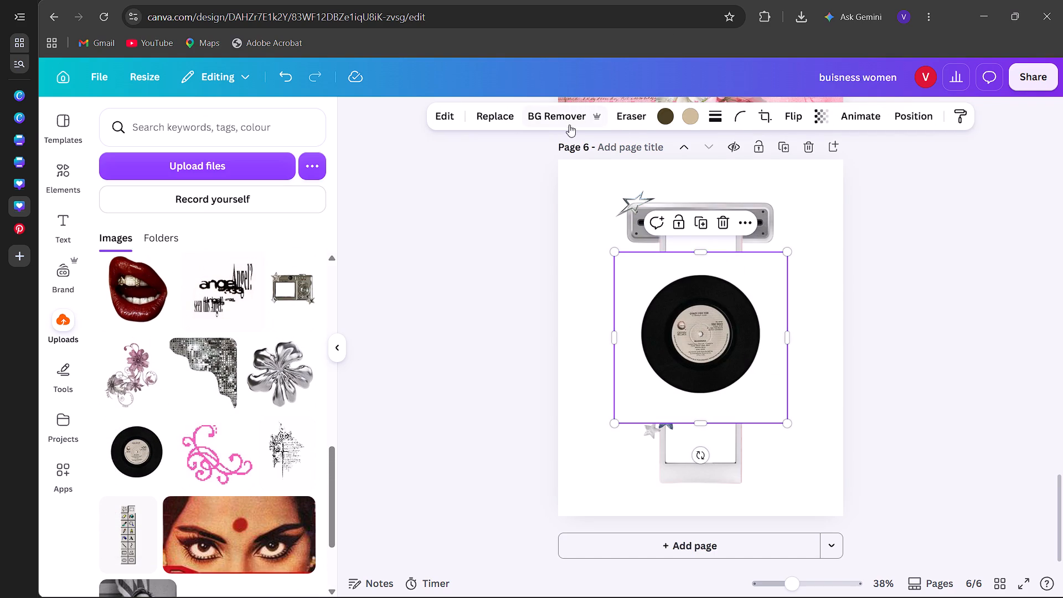
{"action": "left_click", "coordinate": [570, 123]}
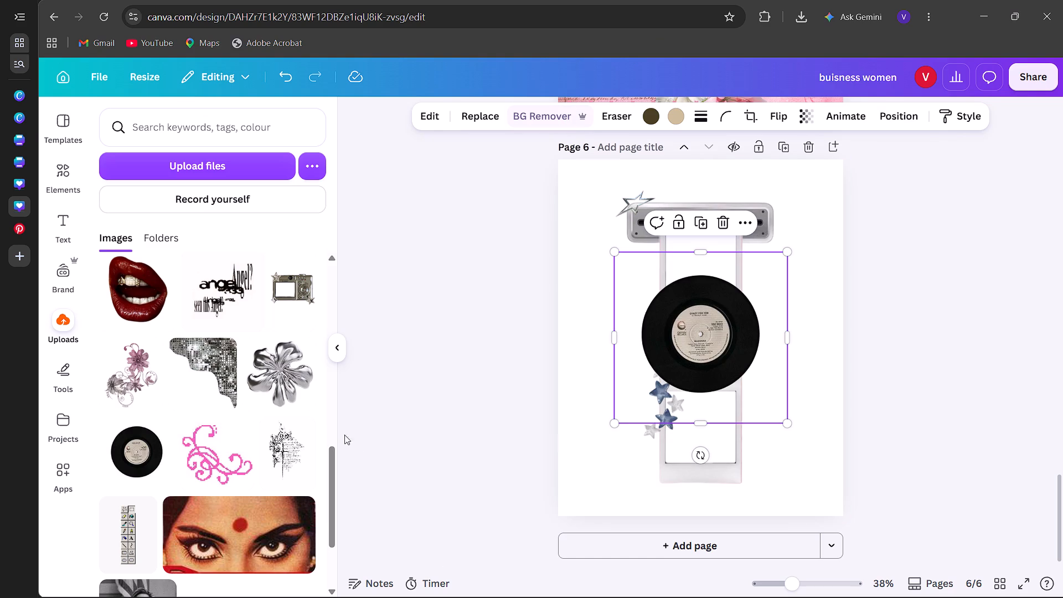
Shrink the vinyl record and place it on the photo strip's right edge, at the gap between the first and second frames.
{"action": "left_click_drag", "start_coordinate": [615, 419], "coordinate": [697, 332]}
{"action": "left_click_drag", "start_coordinate": [747, 297], "coordinate": [746, 303]}
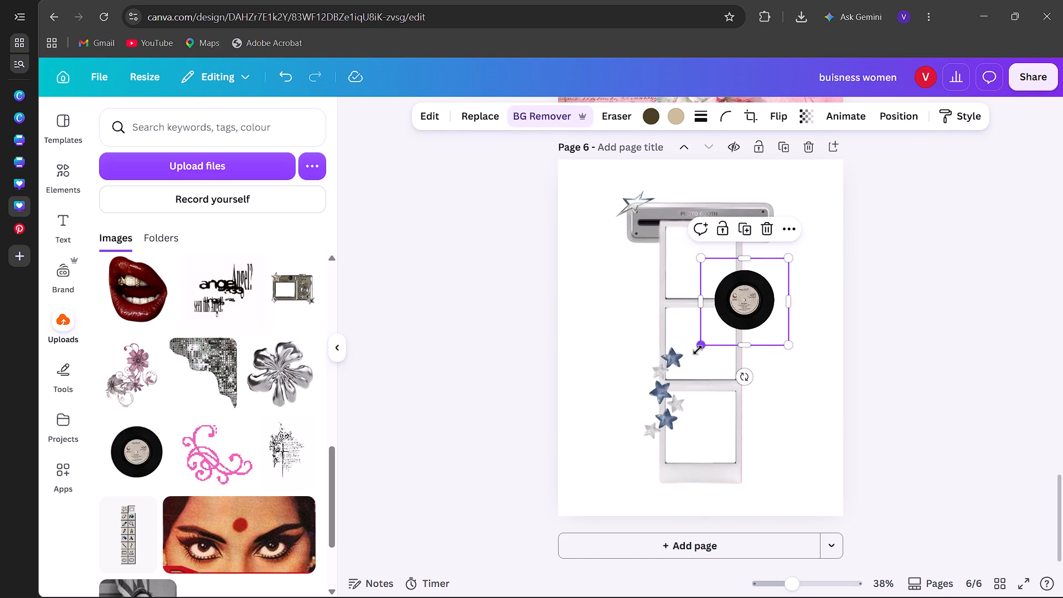
{"action": "left_click_drag", "start_coordinate": [698, 350], "coordinate": [719, 326]}
{"action": "left_click", "coordinate": [745, 306]}
{"action": "left_click_drag", "start_coordinate": [745, 306], "coordinate": [742, 306]}
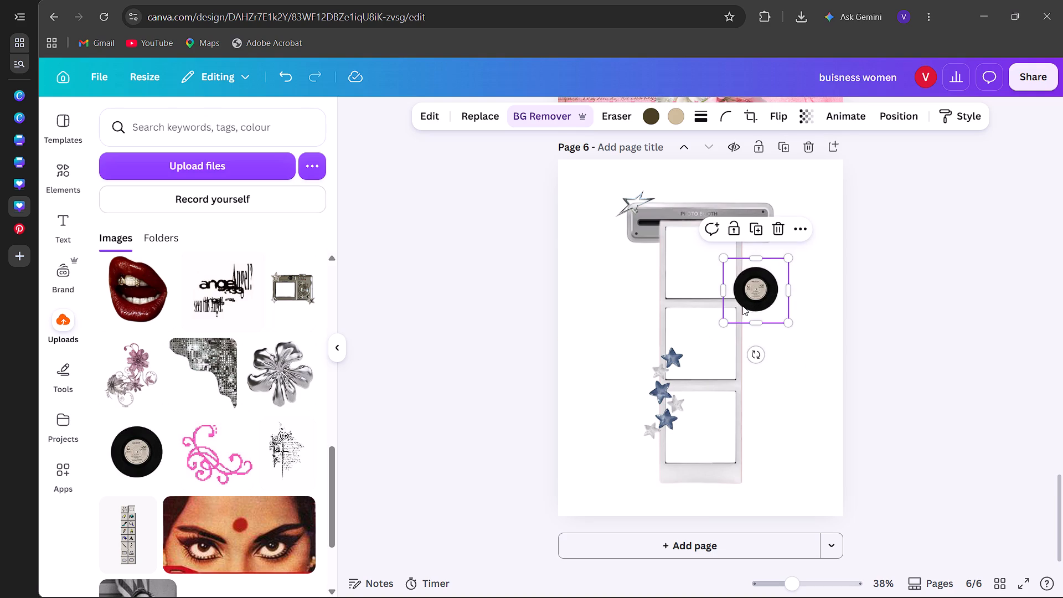
{"action": "left_click_drag", "start_coordinate": [742, 306], "coordinate": [730, 336]}
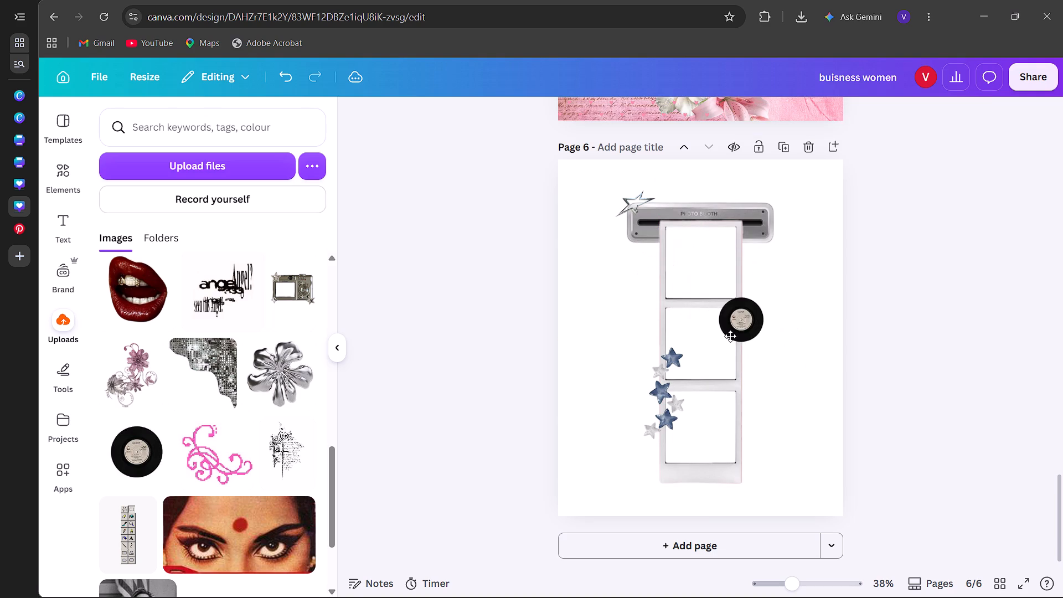
{"action": "left_click_drag", "start_coordinate": [730, 336], "coordinate": [729, 325]}
{"action": "left_click", "coordinate": [729, 325]}
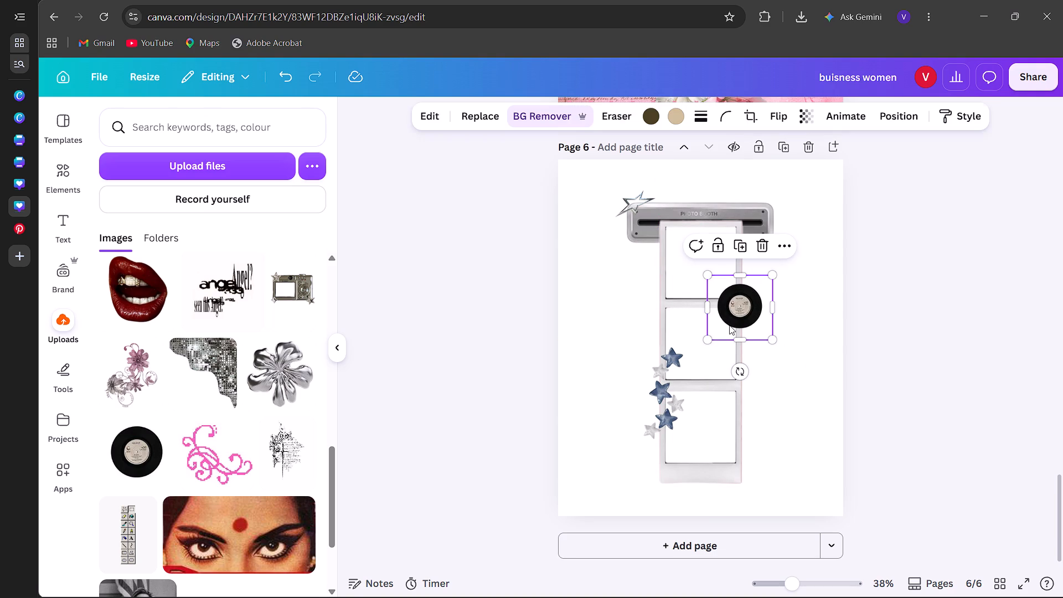
Recolour the vinyl record's beige-brown centre label to the light blue-grey among the design's colours.
{"action": "left_click", "coordinate": [658, 112]}
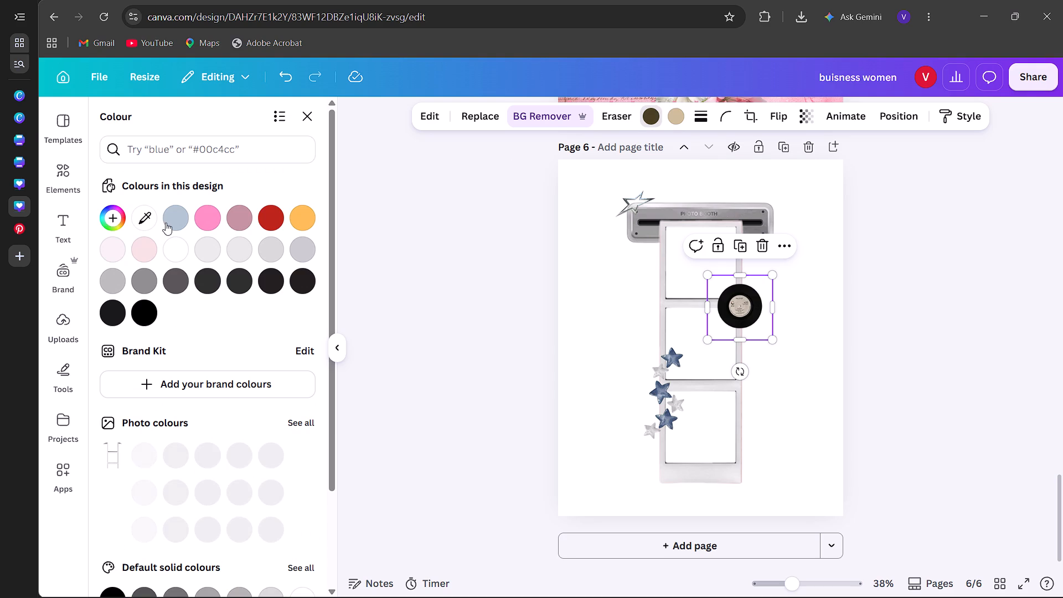
{"action": "left_click", "coordinate": [166, 223]}
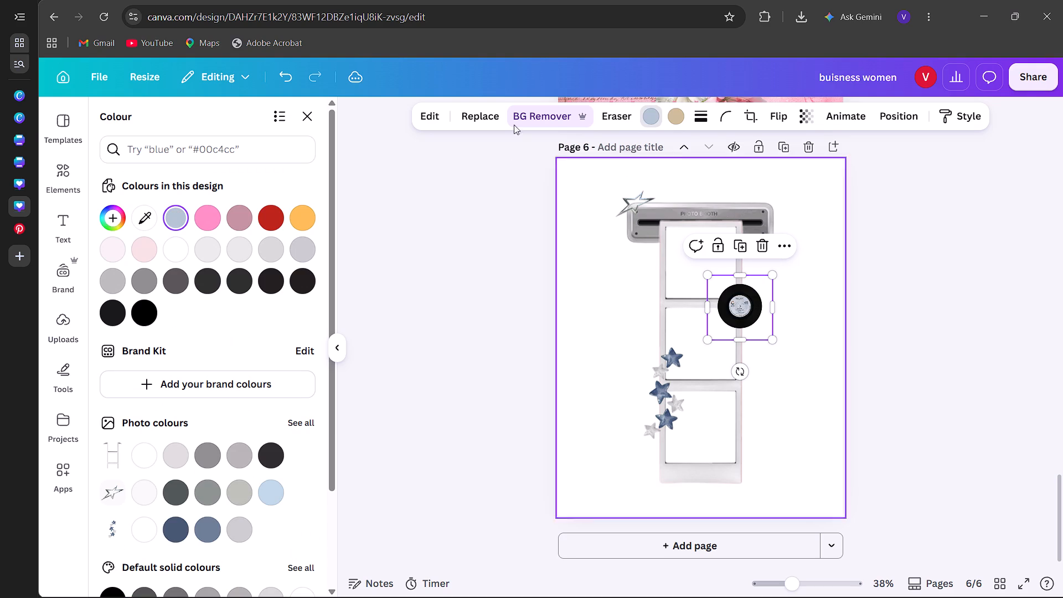
{"action": "left_click", "coordinate": [313, 115]}
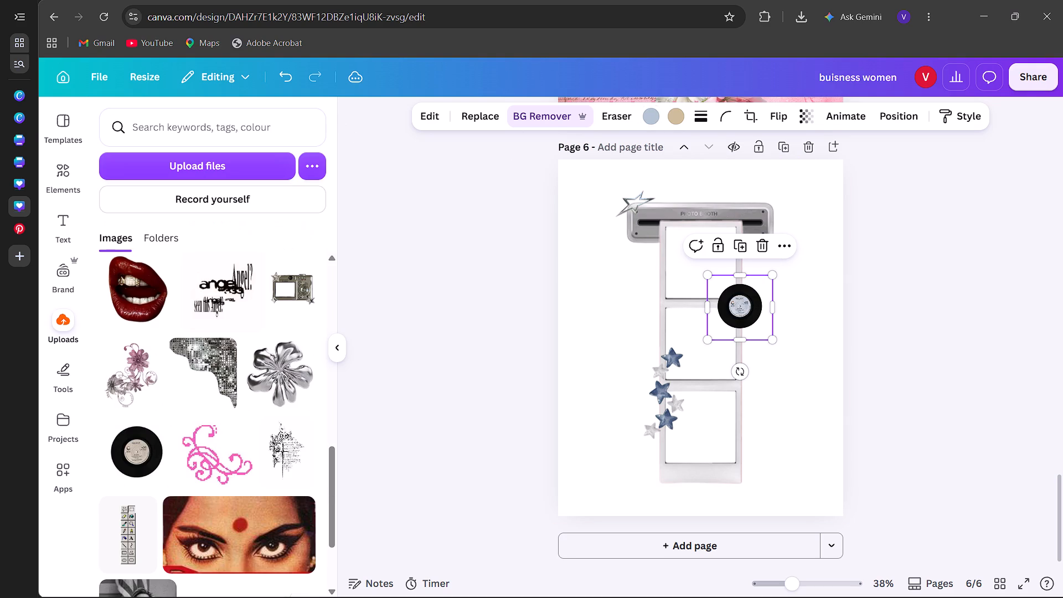
Add the uploaded black ornament and handwritten script graphic to page 6 and remove its background.
{"action": "scroll", "coordinate": [342, 391], "scroll_direction": "down", "scroll_amount": 1}
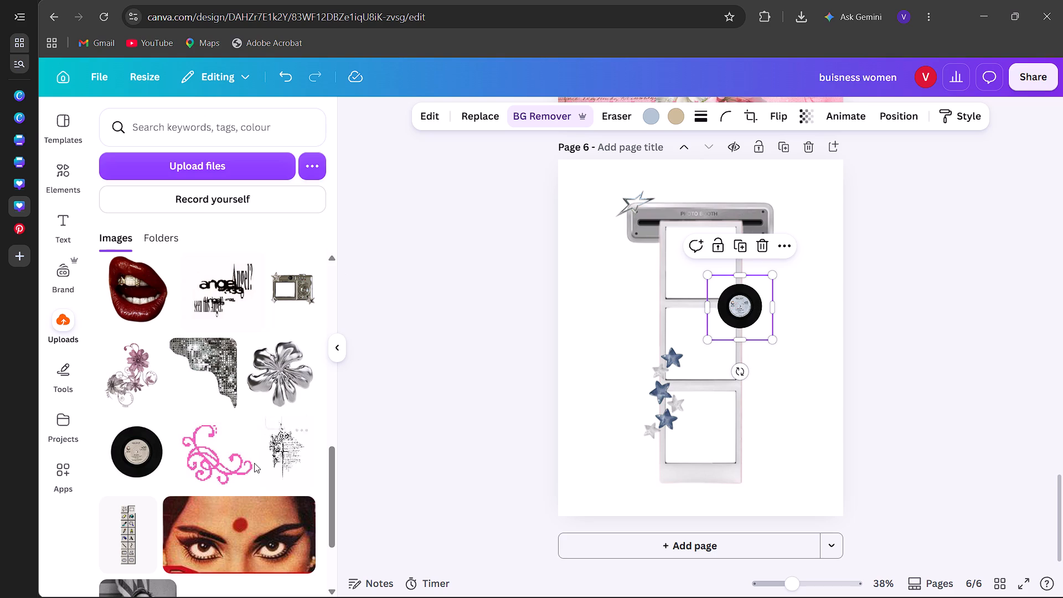
{"action": "left_click", "coordinate": [254, 463]}
{"action": "left_click", "coordinate": [270, 463]}
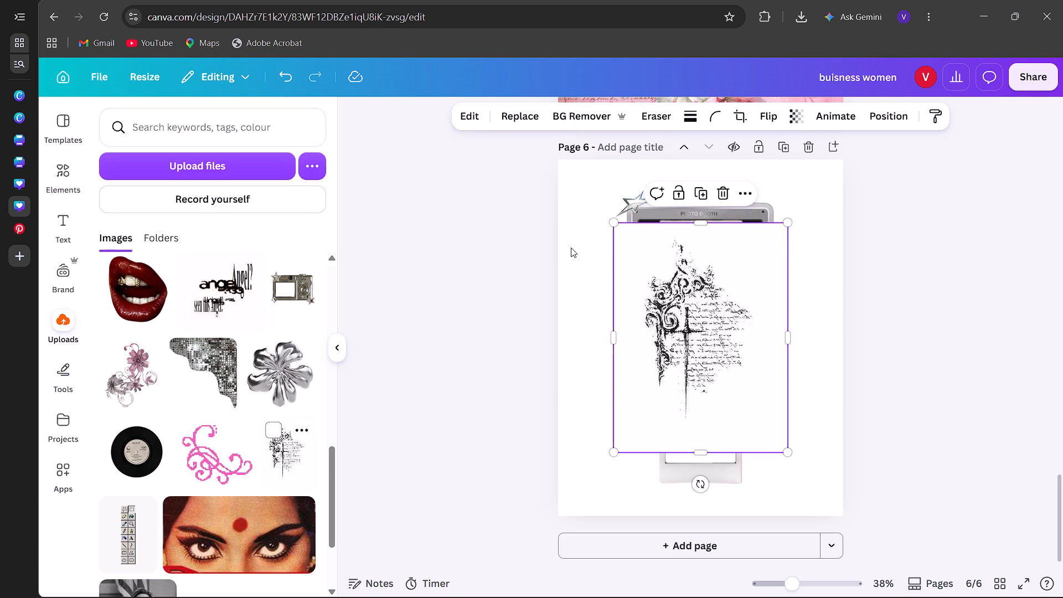
{"action": "left_click", "coordinate": [572, 106]}
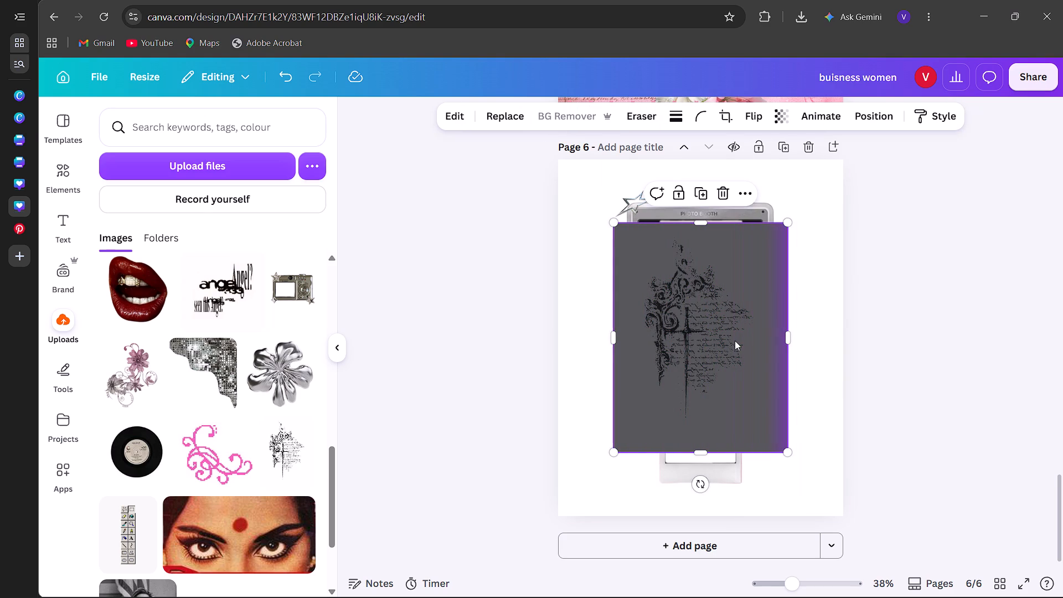
Flip the ornament and script graphic horizontally and place it over the photo booth slot's upper-right corner.
{"action": "left_click_drag", "start_coordinate": [720, 343], "coordinate": [670, 256]}
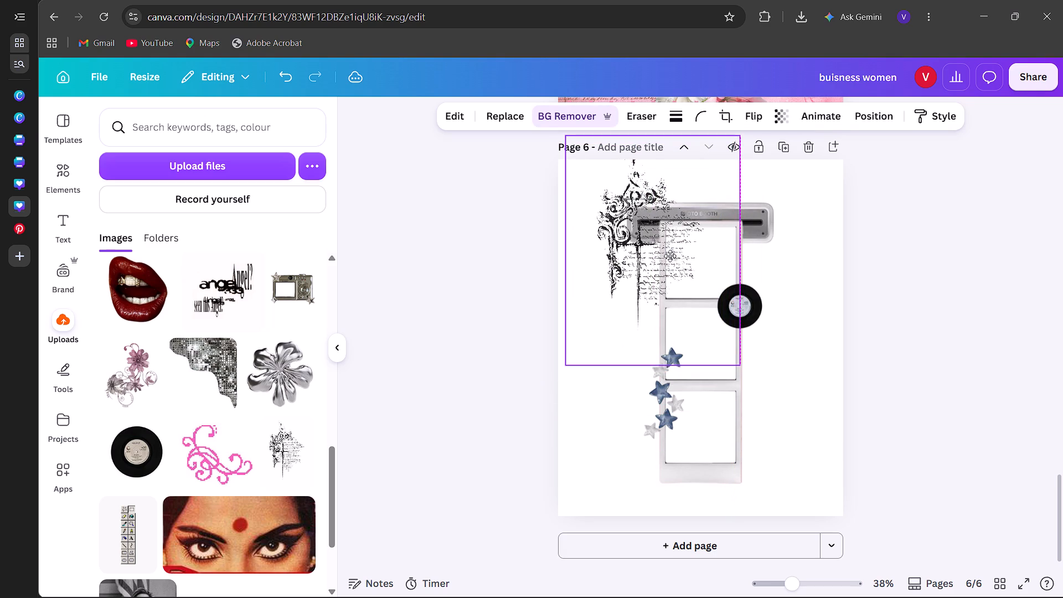
{"action": "left_click_drag", "start_coordinate": [670, 256], "coordinate": [670, 245]}
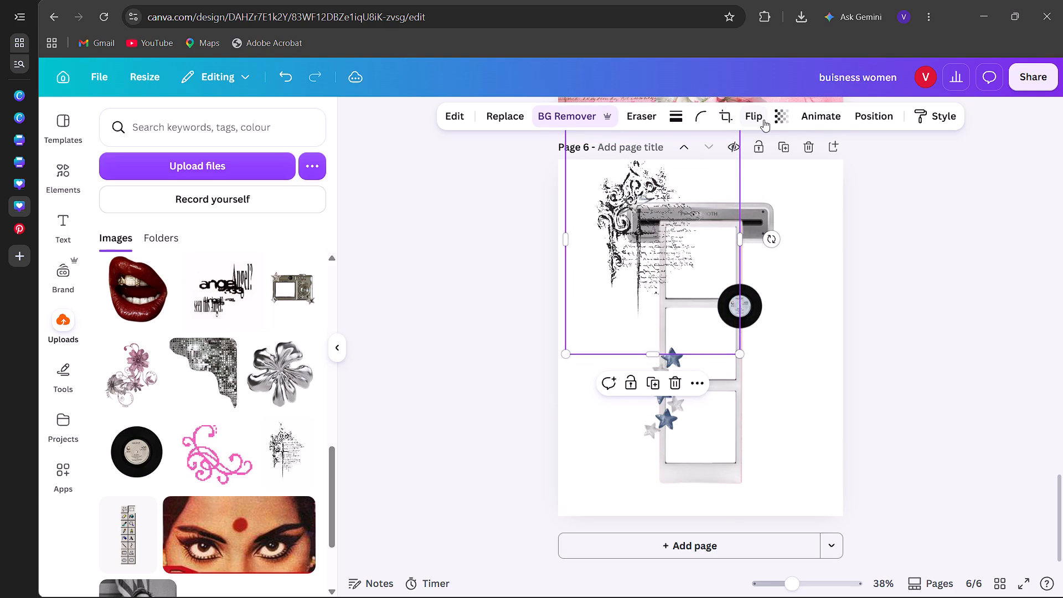
{"action": "left_click", "coordinate": [765, 116]}
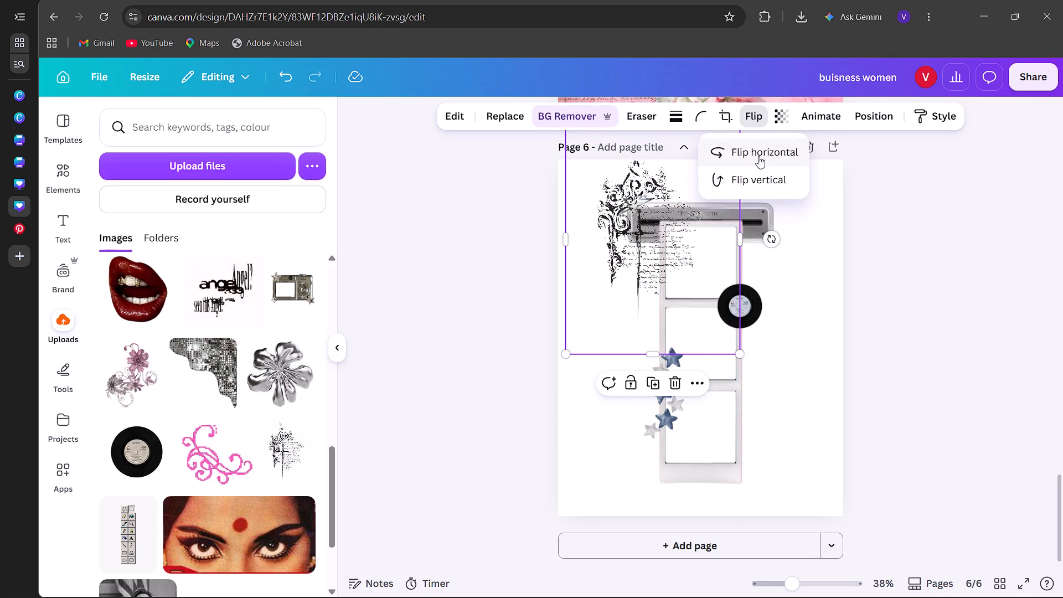
{"action": "left_click", "coordinate": [758, 156]}
{"action": "left_click_drag", "start_coordinate": [667, 214], "coordinate": [745, 208]}
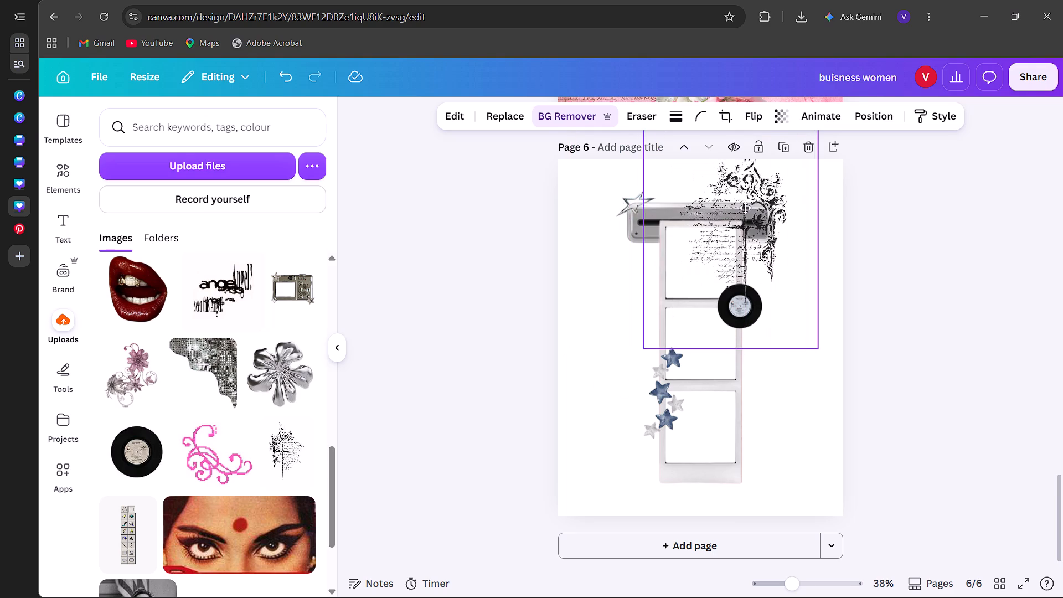
{"action": "left_click_drag", "start_coordinate": [745, 208], "coordinate": [748, 210]}
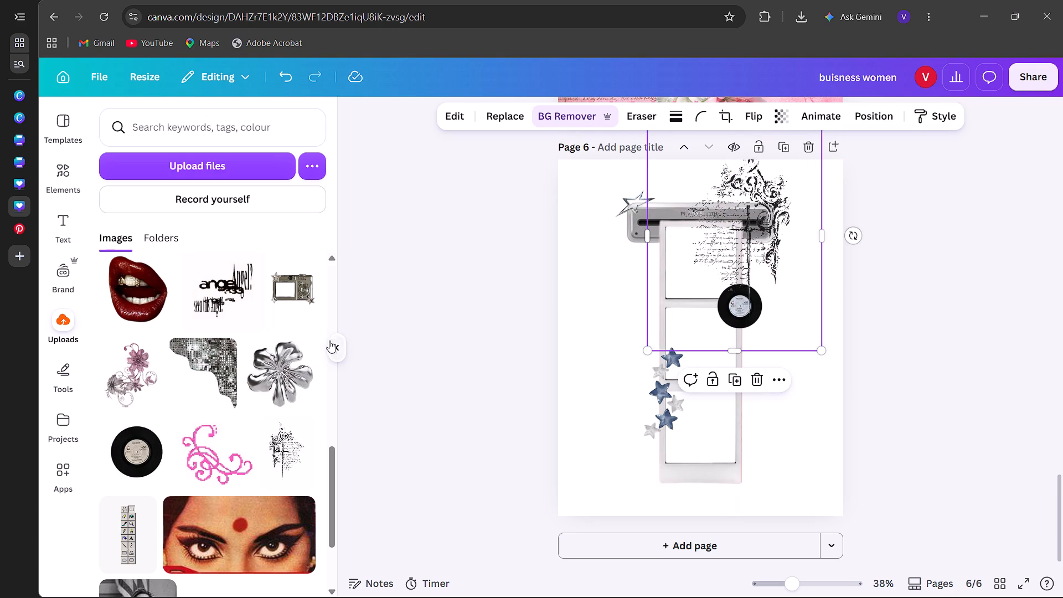
Add the uploaded pink pixel swirl to page 6 and remove its background.
{"action": "scroll", "coordinate": [241, 392], "scroll_direction": "down", "scroll_amount": 2}
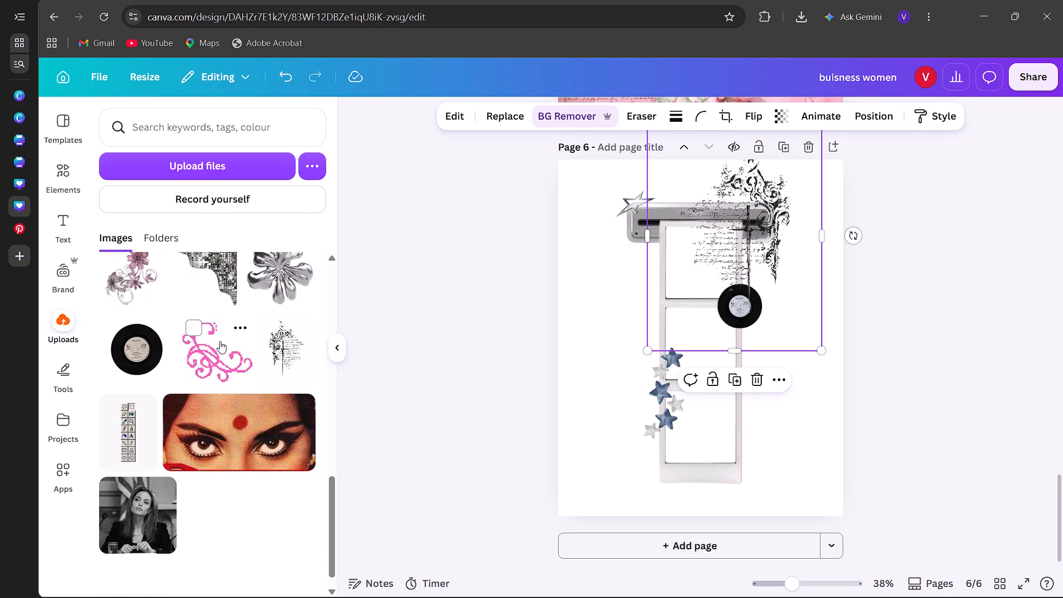
{"action": "left_click", "coordinate": [220, 341]}
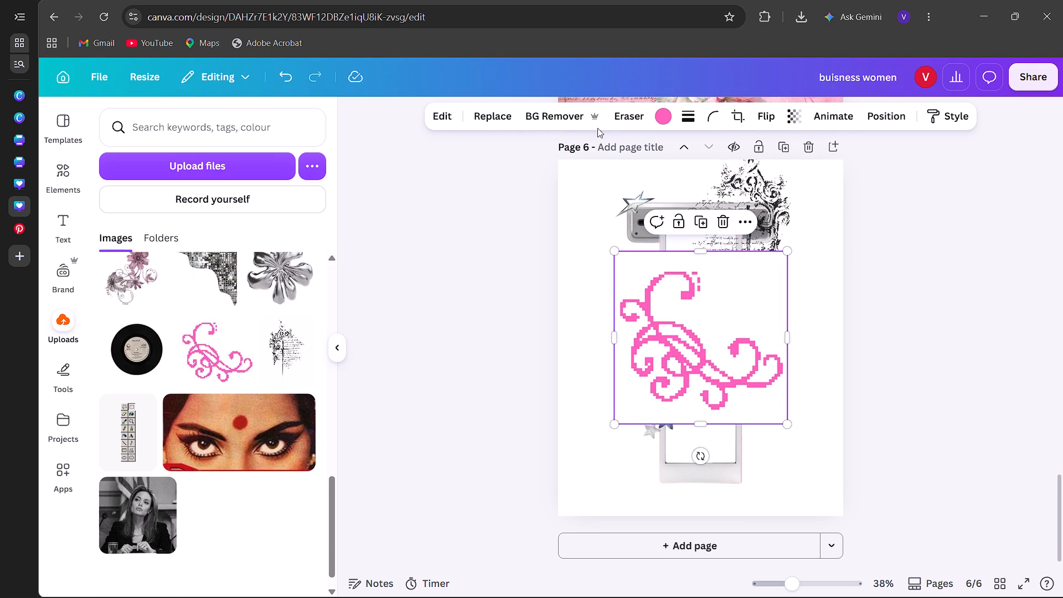
{"action": "left_click", "coordinate": [575, 117]}
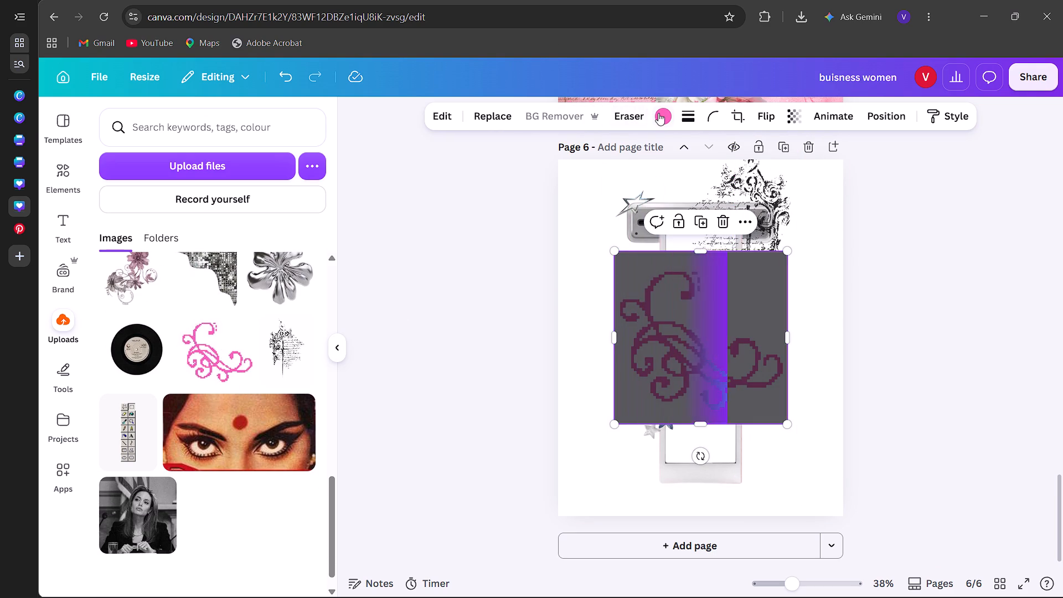
Recolour the pink pixel swirl to the medium grey from the photo strip's photo colours.
{"action": "left_click", "coordinate": [662, 114]}
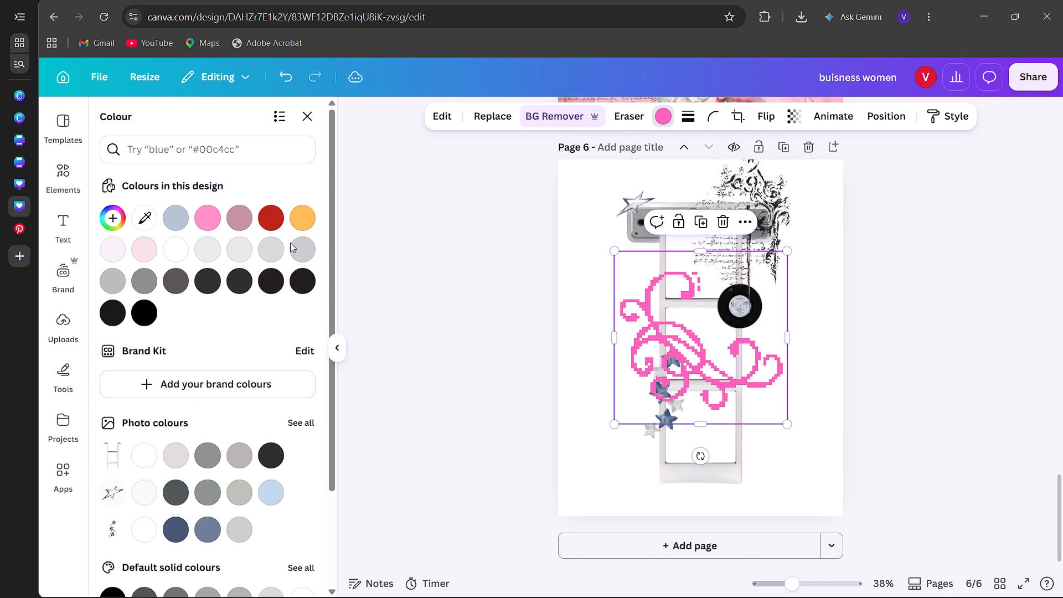
{"action": "left_click_drag", "start_coordinate": [290, 243], "coordinate": [301, 251]}
{"action": "left_click", "coordinate": [301, 251]}
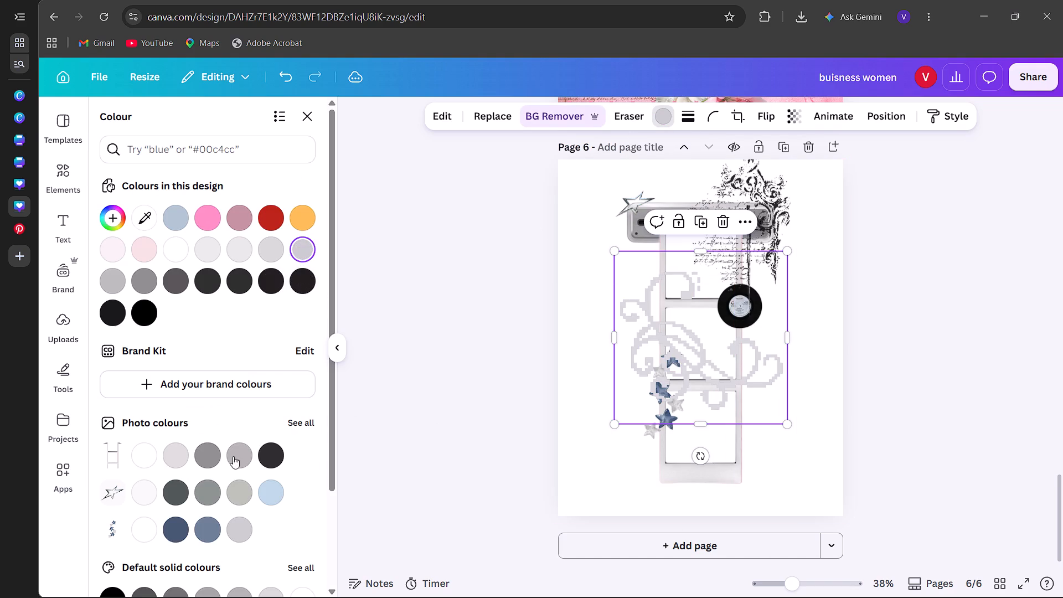
{"action": "left_click", "coordinate": [210, 457]}
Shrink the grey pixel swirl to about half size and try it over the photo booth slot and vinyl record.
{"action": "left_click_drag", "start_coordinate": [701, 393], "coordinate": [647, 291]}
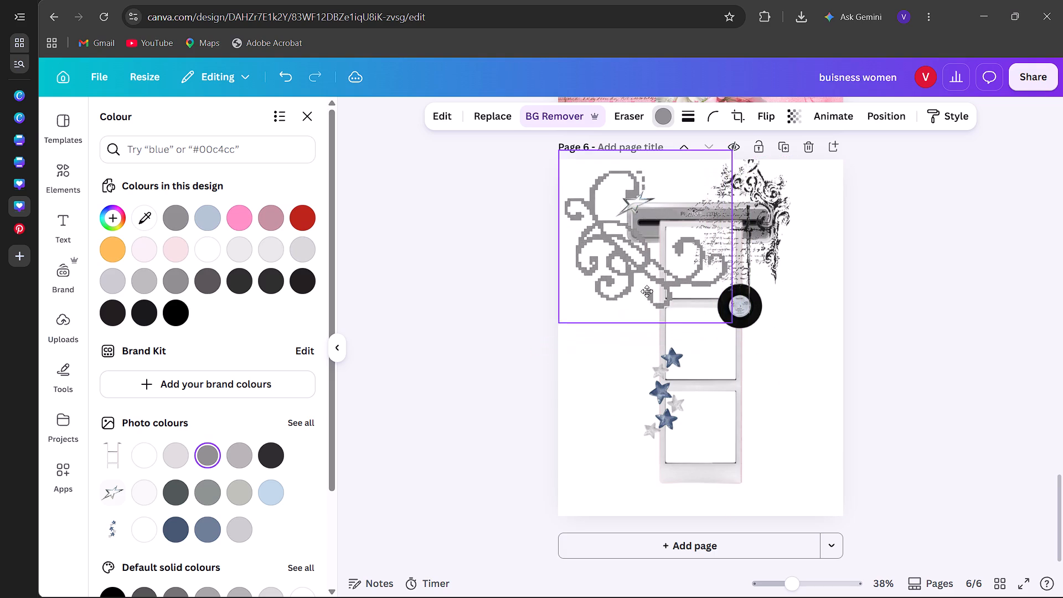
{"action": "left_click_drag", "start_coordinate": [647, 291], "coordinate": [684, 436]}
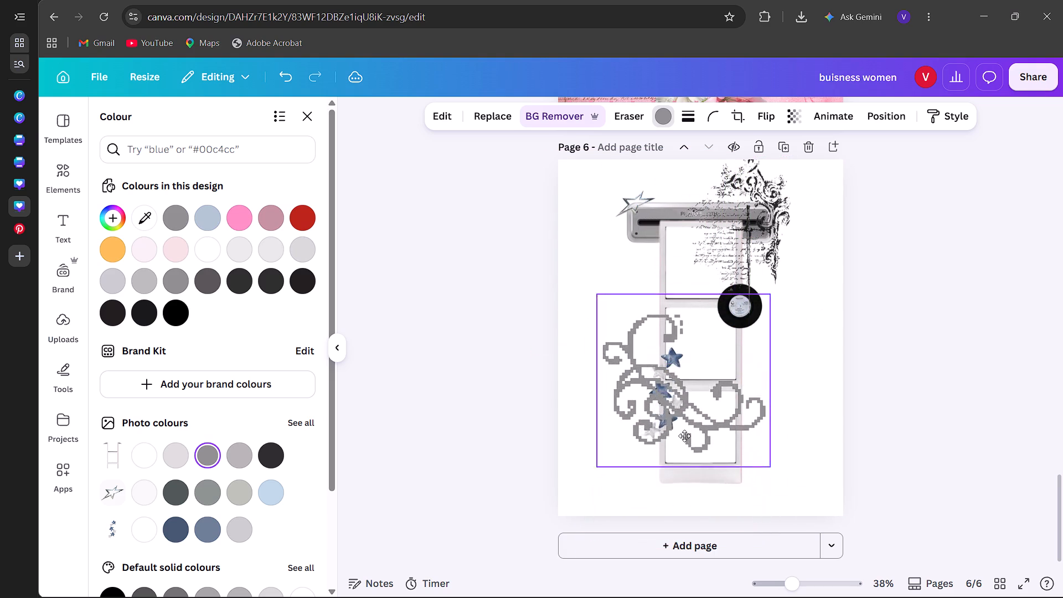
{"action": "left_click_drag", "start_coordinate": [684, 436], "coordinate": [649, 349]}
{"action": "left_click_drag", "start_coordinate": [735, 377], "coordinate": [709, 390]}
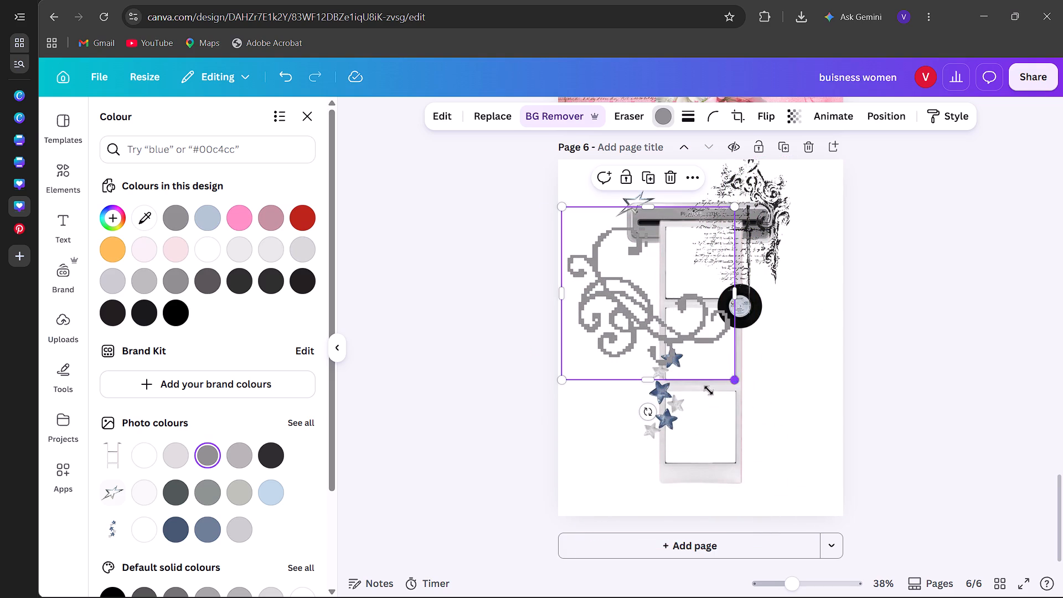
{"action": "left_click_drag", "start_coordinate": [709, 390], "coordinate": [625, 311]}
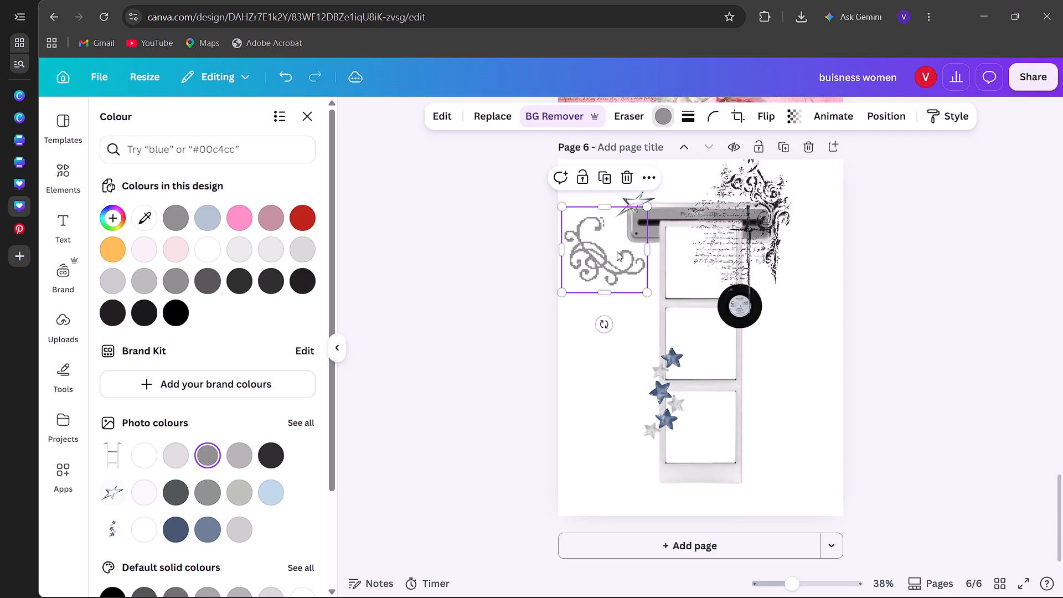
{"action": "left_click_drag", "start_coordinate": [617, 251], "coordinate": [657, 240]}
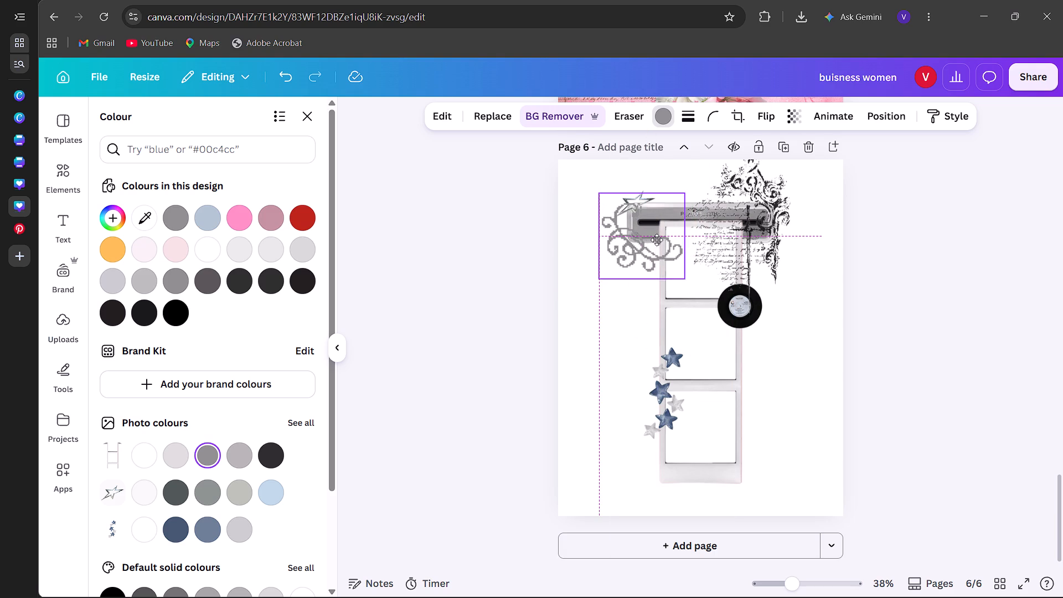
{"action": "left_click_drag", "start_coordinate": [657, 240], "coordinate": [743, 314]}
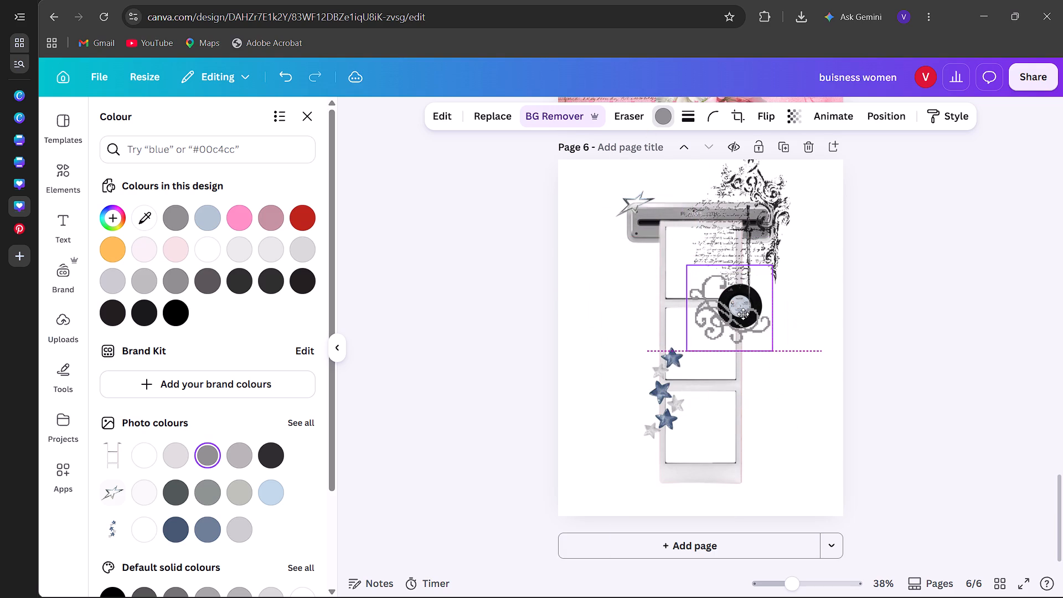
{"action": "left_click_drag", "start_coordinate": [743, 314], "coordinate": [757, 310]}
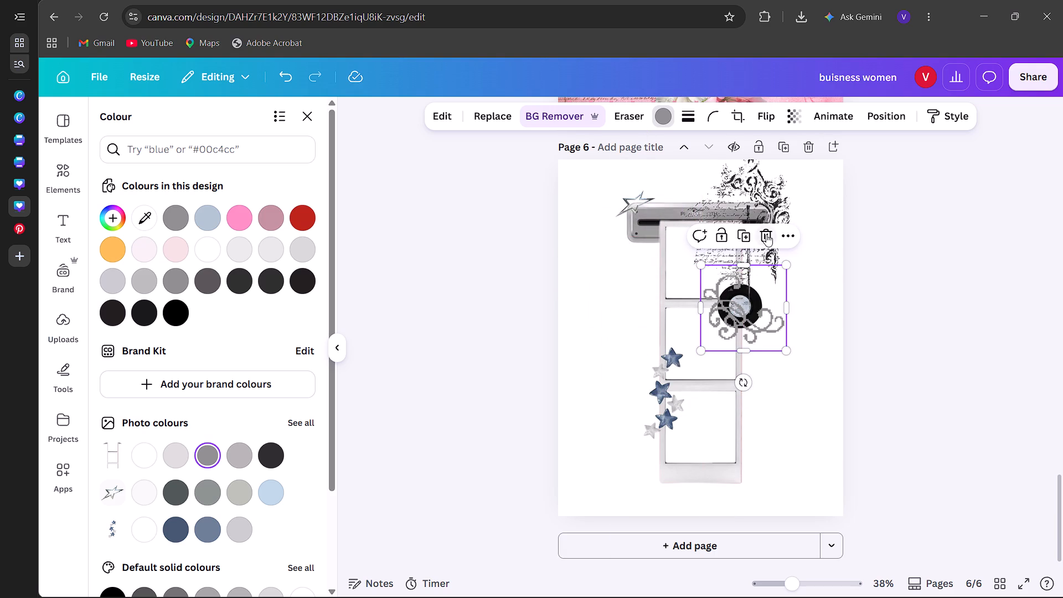
Delete the grey pixel swirl from page 6.
{"action": "left_click", "coordinate": [766, 234]}
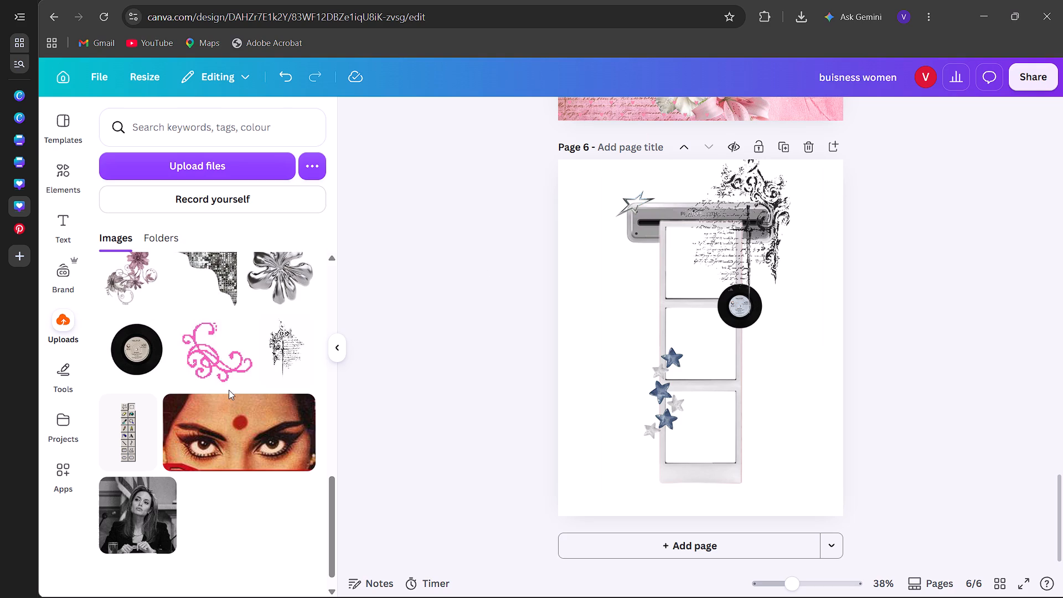
Add the uploaded silver disco-tile corner graphic to page 6 and remove its background.
{"action": "scroll", "coordinate": [229, 390], "scroll_direction": "up", "scroll_amount": 2}
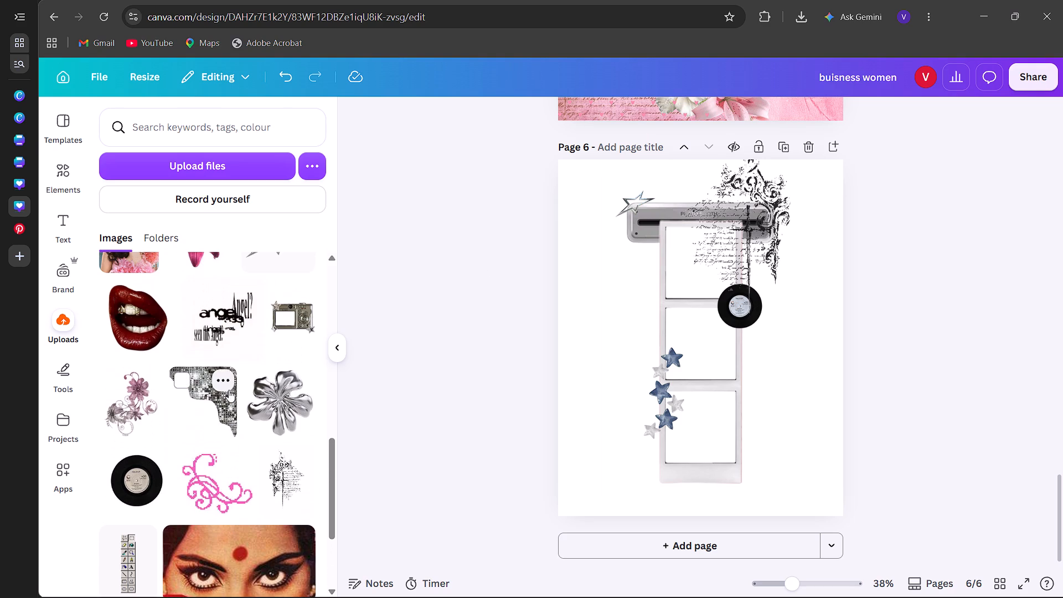
{"action": "left_click", "coordinate": [230, 416]}
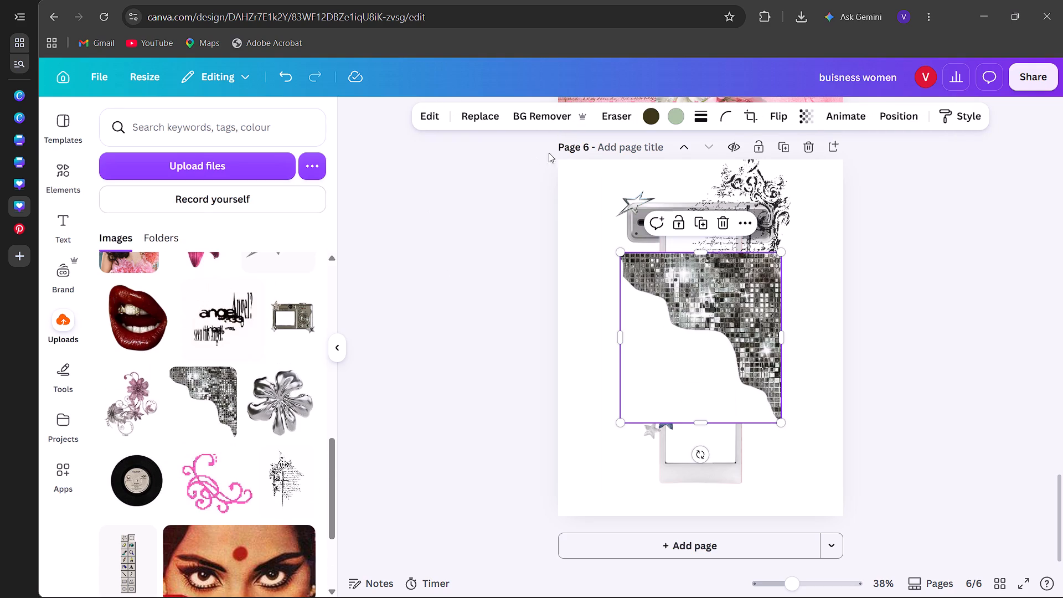
{"action": "left_click", "coordinate": [560, 111]}
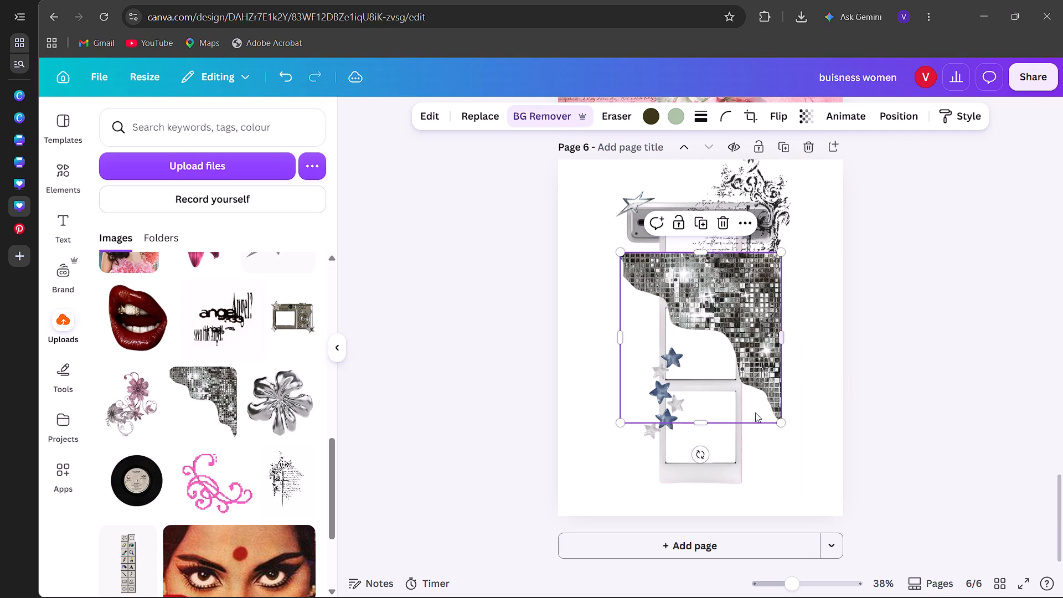
Shrink the disco-tile corner graphic and fit it into the upper-right corner of the photo strip's bottom frame.
{"action": "left_click_drag", "start_coordinate": [779, 420], "coordinate": [689, 317]}
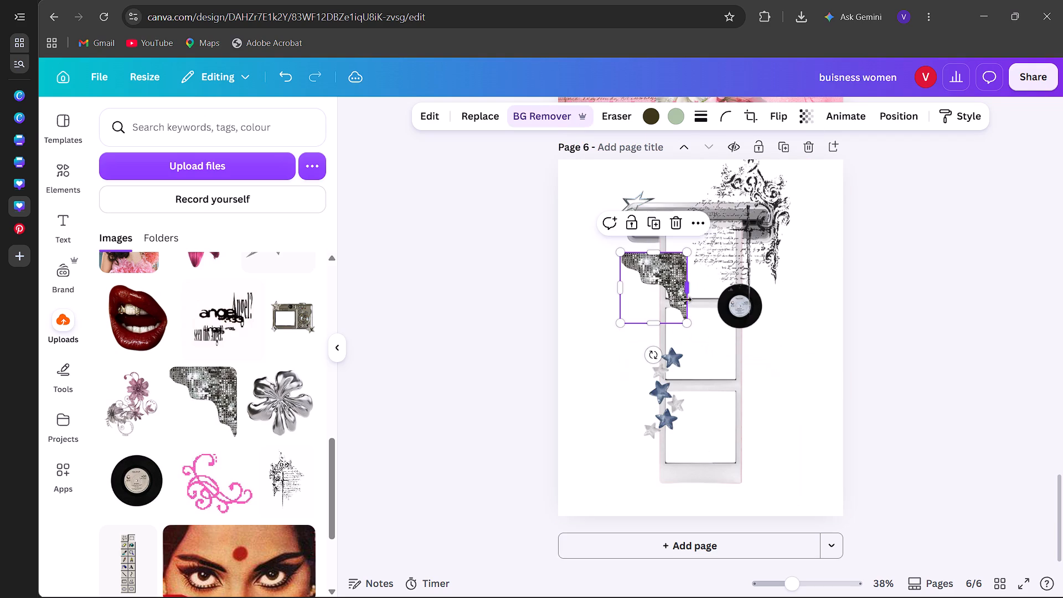
{"action": "left_click_drag", "start_coordinate": [672, 268], "coordinate": [721, 409]}
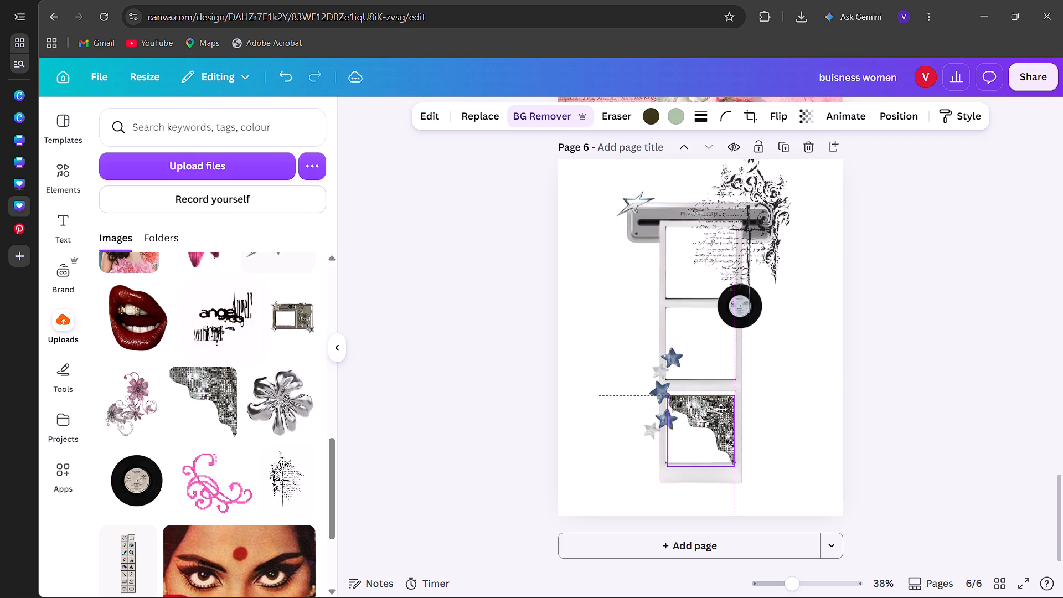
{"action": "left_click_drag", "start_coordinate": [721, 409], "coordinate": [721, 405]}
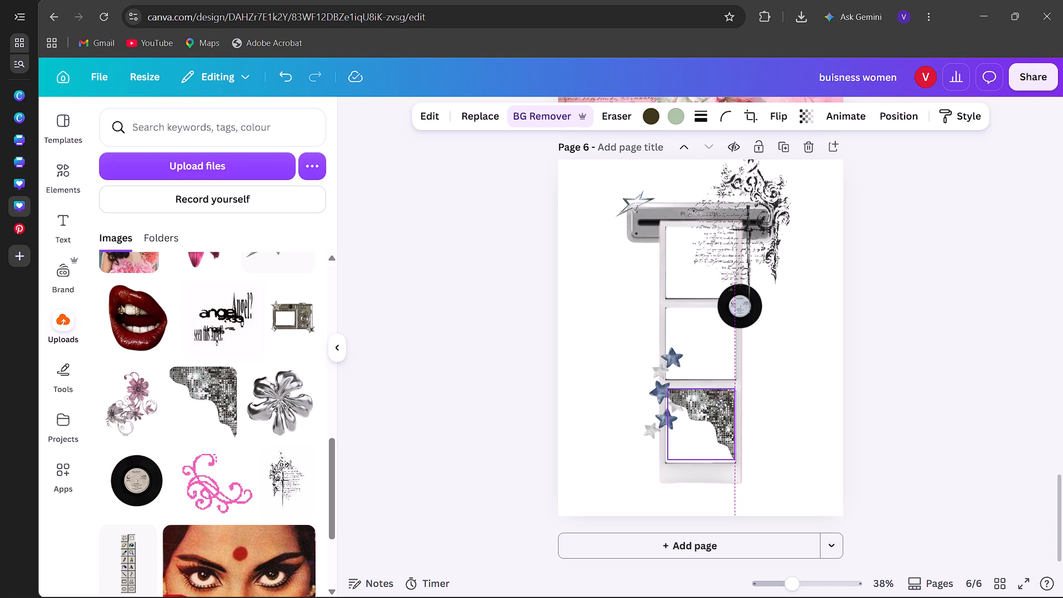
{"action": "left_click_drag", "start_coordinate": [721, 405], "coordinate": [721, 407]}
{"action": "left_click", "coordinate": [808, 379]}
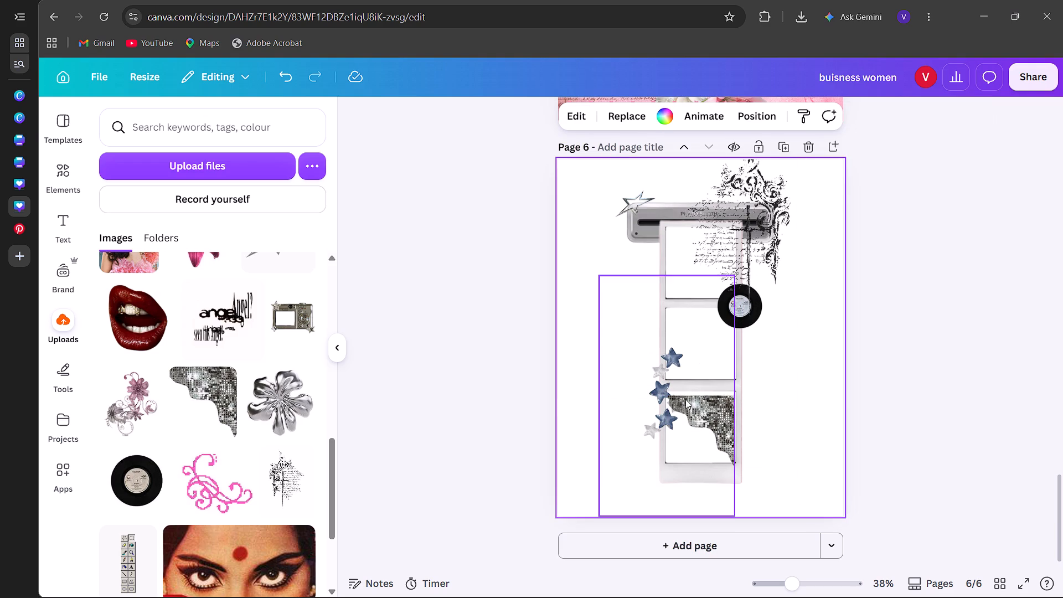
{"action": "left_click_drag", "start_coordinate": [693, 409], "coordinate": [690, 404]}
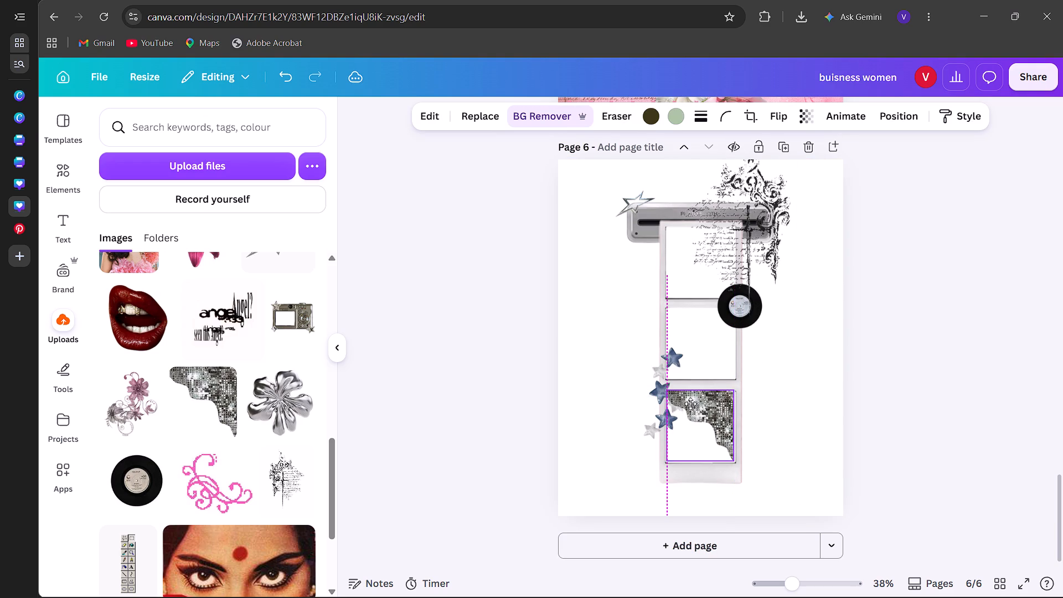
{"action": "left_click_drag", "start_coordinate": [690, 404], "coordinate": [694, 404]}
{"action": "left_click", "coordinate": [819, 391]}
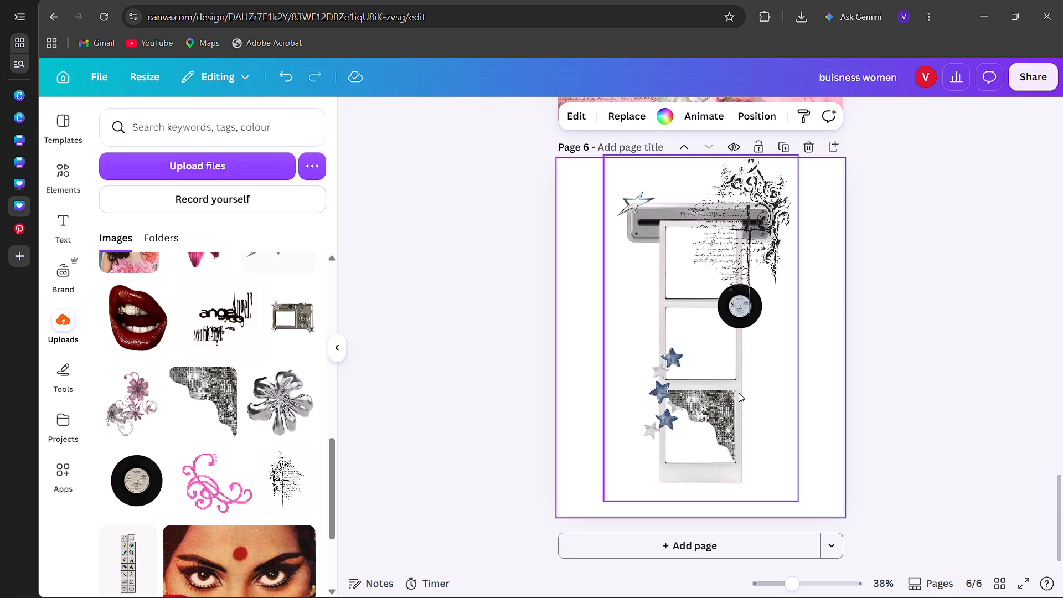
Add the uploaded chrome flower to page 6 and remove its background.
{"action": "left_click", "coordinate": [297, 401]}
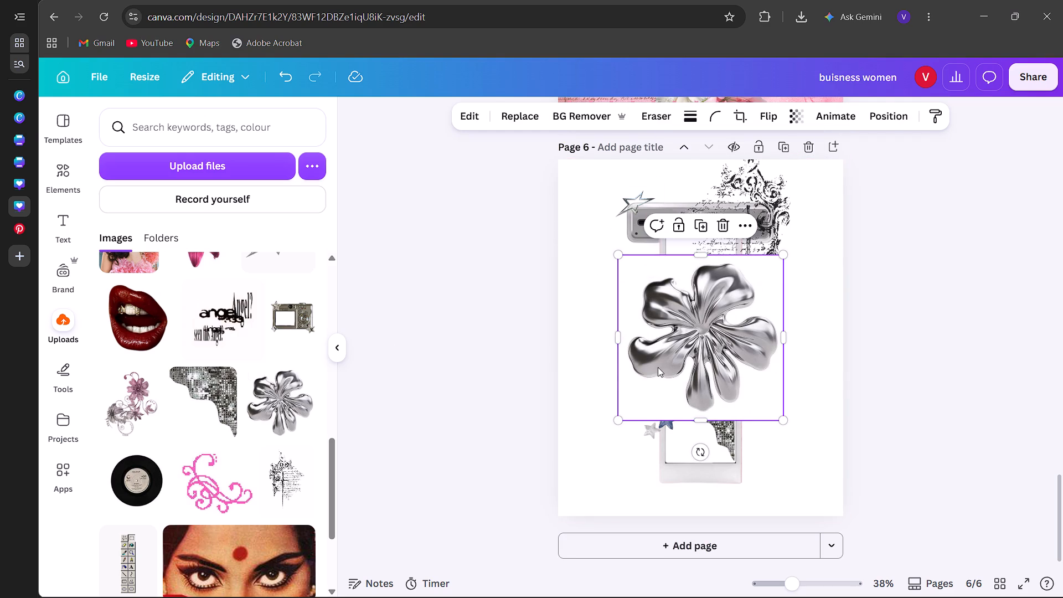
{"action": "left_click", "coordinate": [624, 110]}
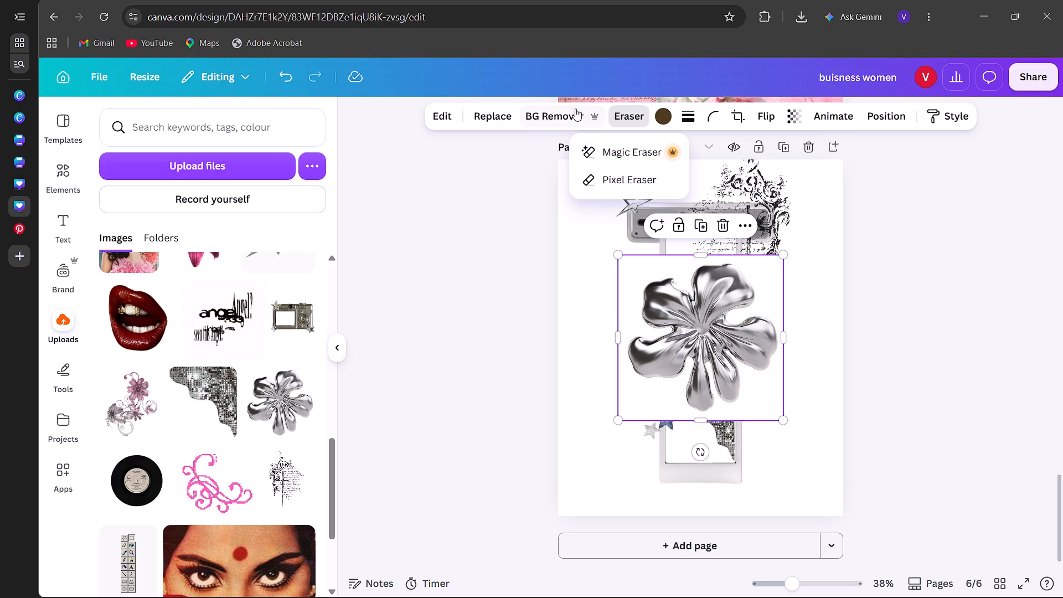
{"action": "left_click", "coordinate": [548, 109]}
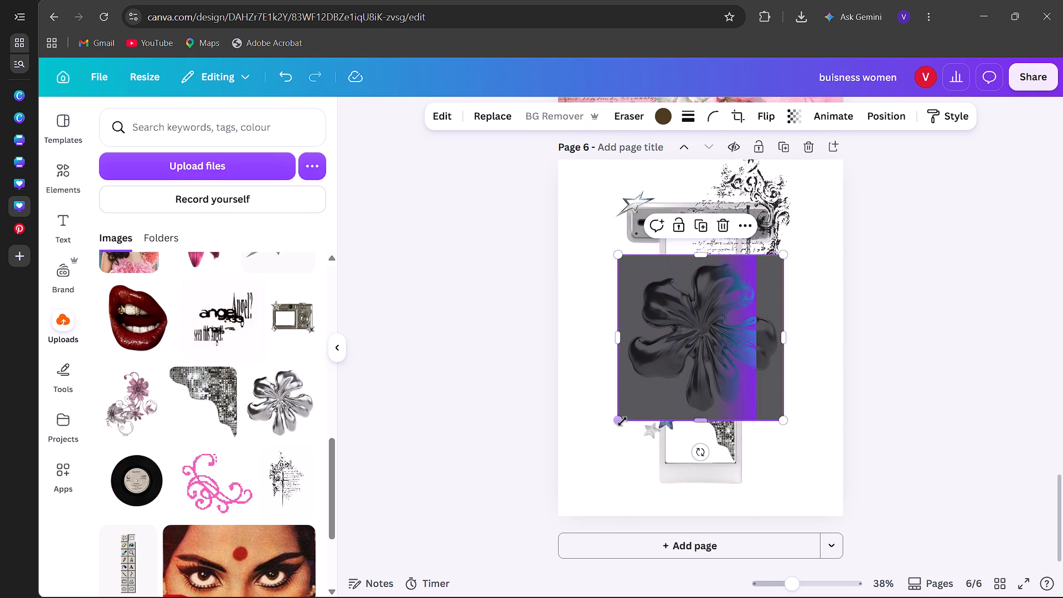
Shrink the chrome flower to a small accent and place it on the photo strip's bottom-right corner.
{"action": "left_click_drag", "start_coordinate": [617, 421], "coordinate": [751, 319]}
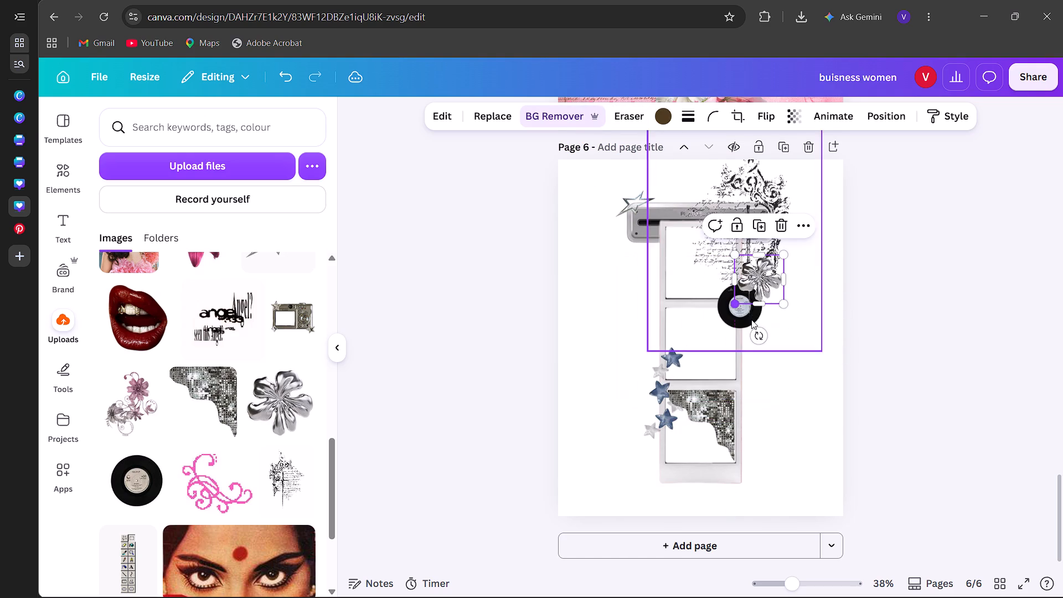
{"action": "left_click_drag", "start_coordinate": [756, 280], "coordinate": [662, 238]}
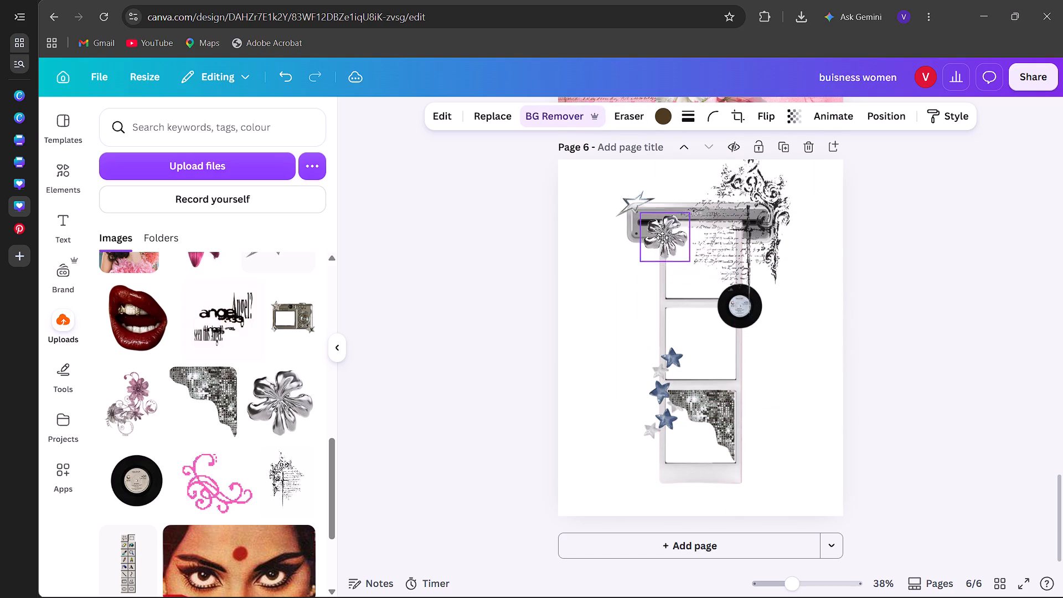
{"action": "left_click_drag", "start_coordinate": [662, 238], "coordinate": [662, 277]}
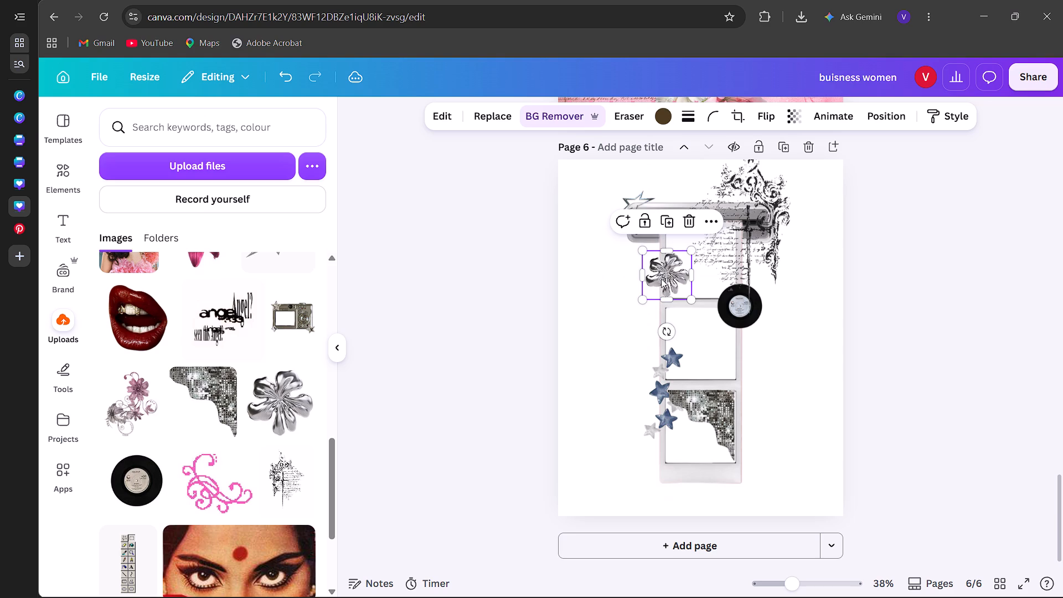
{"action": "left_click", "coordinate": [661, 279]}
{"action": "left_click_drag", "start_coordinate": [661, 279], "coordinate": [735, 468]}
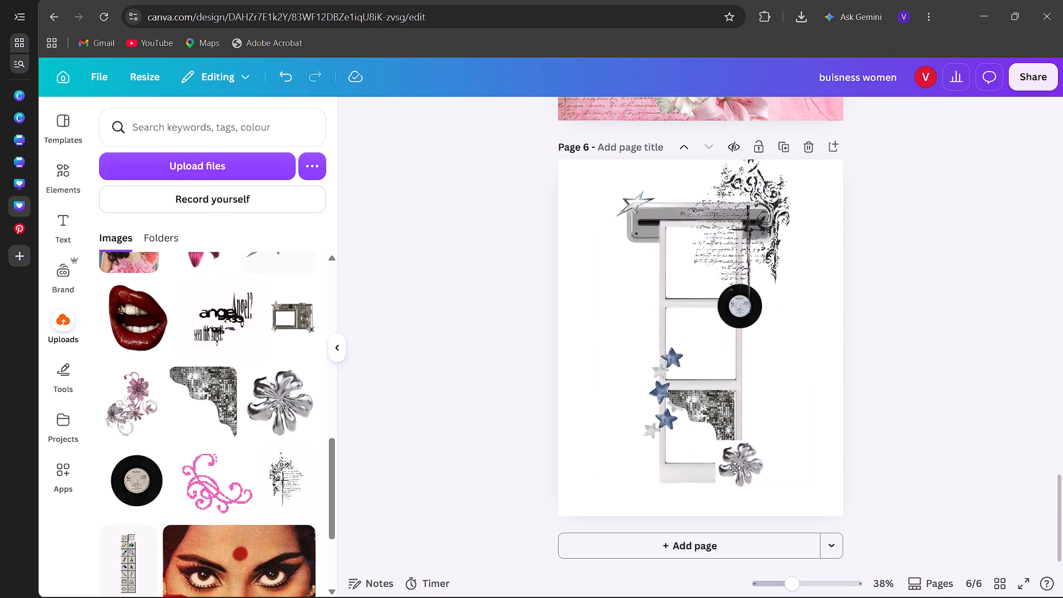
{"action": "left_click_drag", "start_coordinate": [735, 468], "coordinate": [732, 468]}
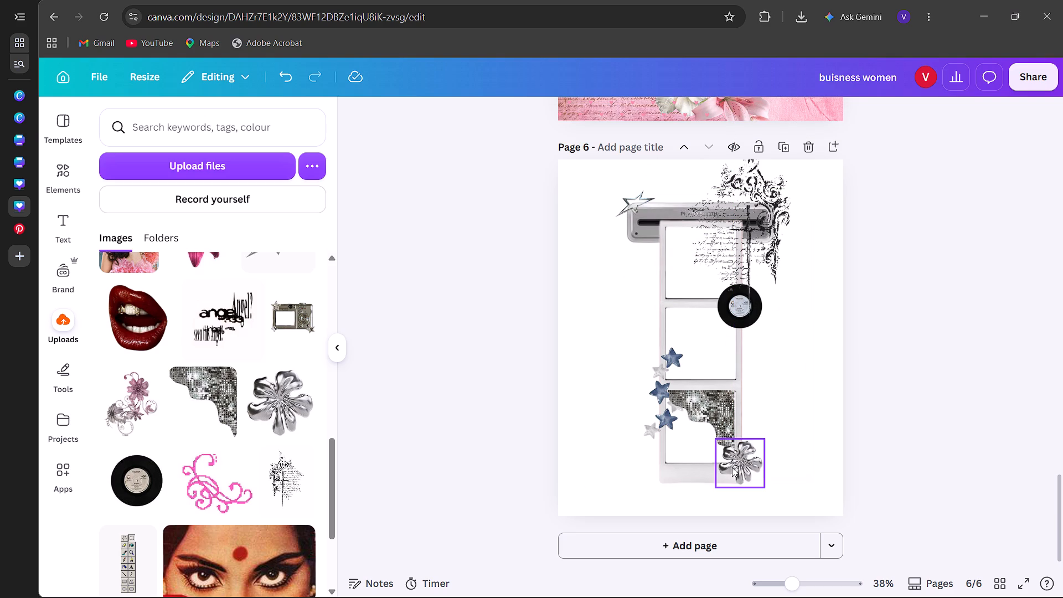
Move the blue and silver star cluster up along the photo strip's left edge, beside the middle frame.
{"action": "left_click_drag", "start_coordinate": [666, 389], "coordinate": [658, 317]}
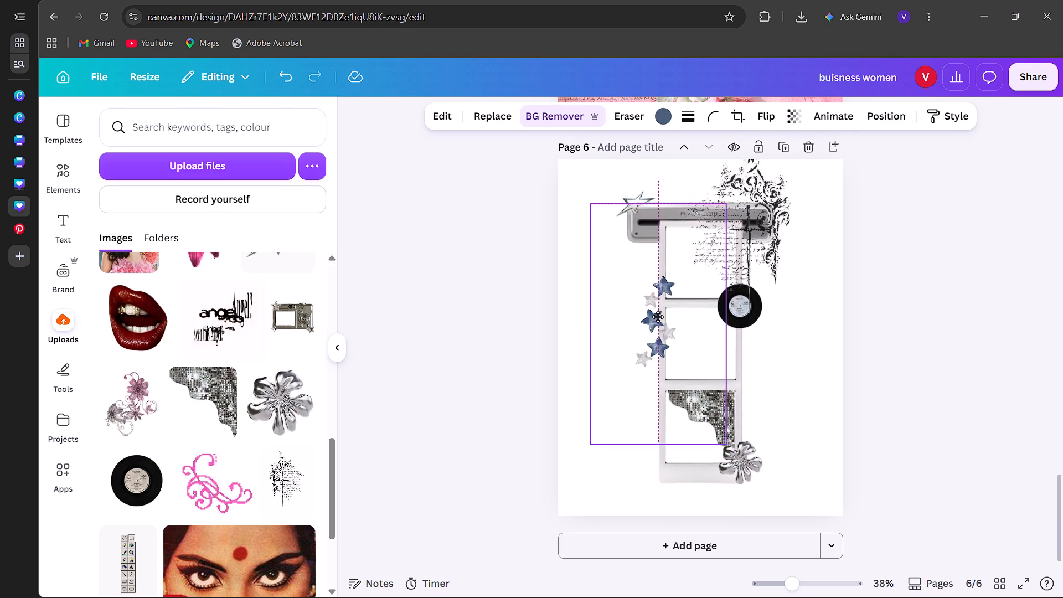
{"action": "left_click_drag", "start_coordinate": [658, 317], "coordinate": [660, 317]}
Move the chrome flower to the blank area left of the photo strip's bottom frame.
{"action": "left_click_drag", "start_coordinate": [741, 470], "coordinate": [742, 460]}
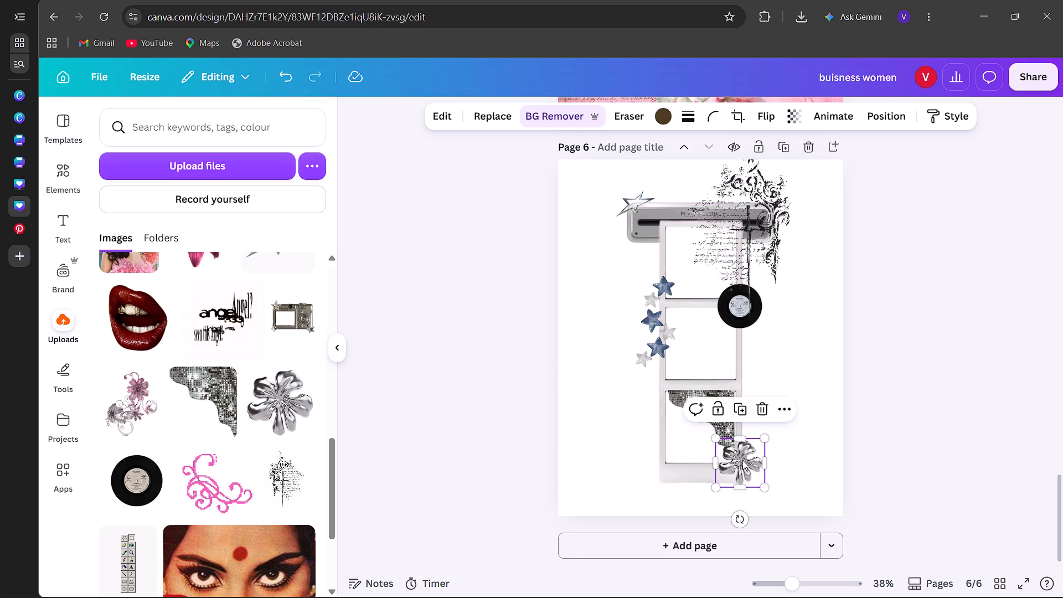
{"action": "left_click_drag", "start_coordinate": [742, 460], "coordinate": [737, 402]}
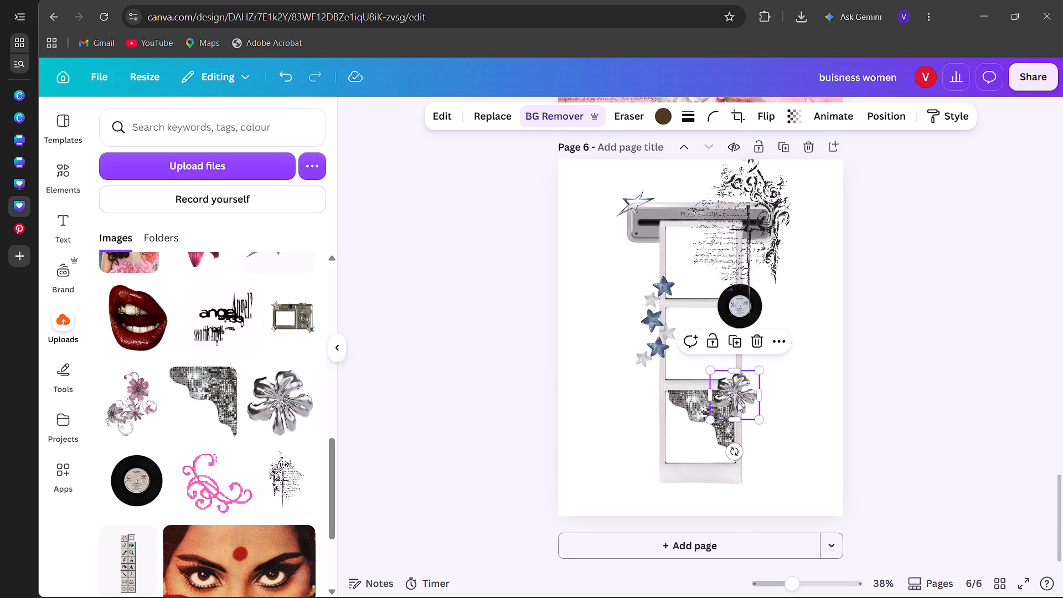
{"action": "left_click_drag", "start_coordinate": [731, 403], "coordinate": [601, 420]}
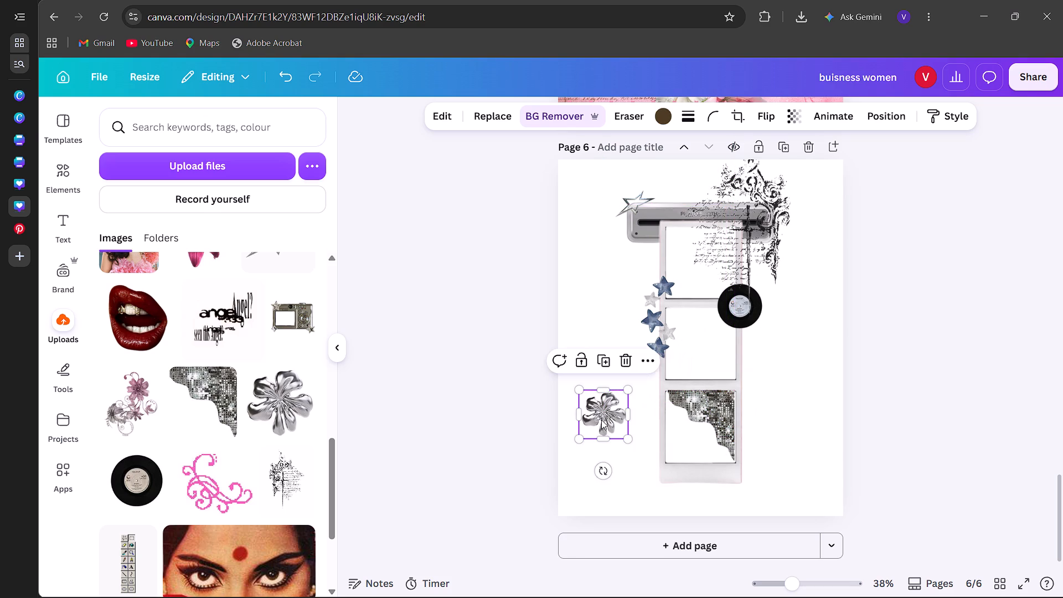
Add the uploaded pink lily to page 6 and remove its background.
{"action": "scroll", "coordinate": [252, 426], "scroll_direction": "down", "scroll_amount": 1}
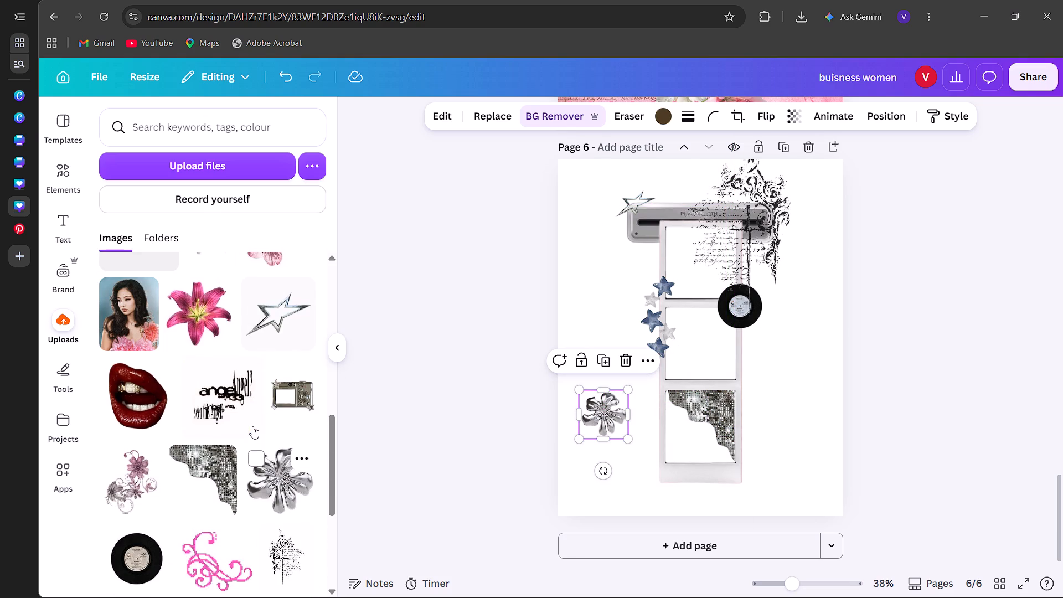
{"action": "scroll", "coordinate": [252, 426], "scroll_direction": "down", "scroll_amount": 1}
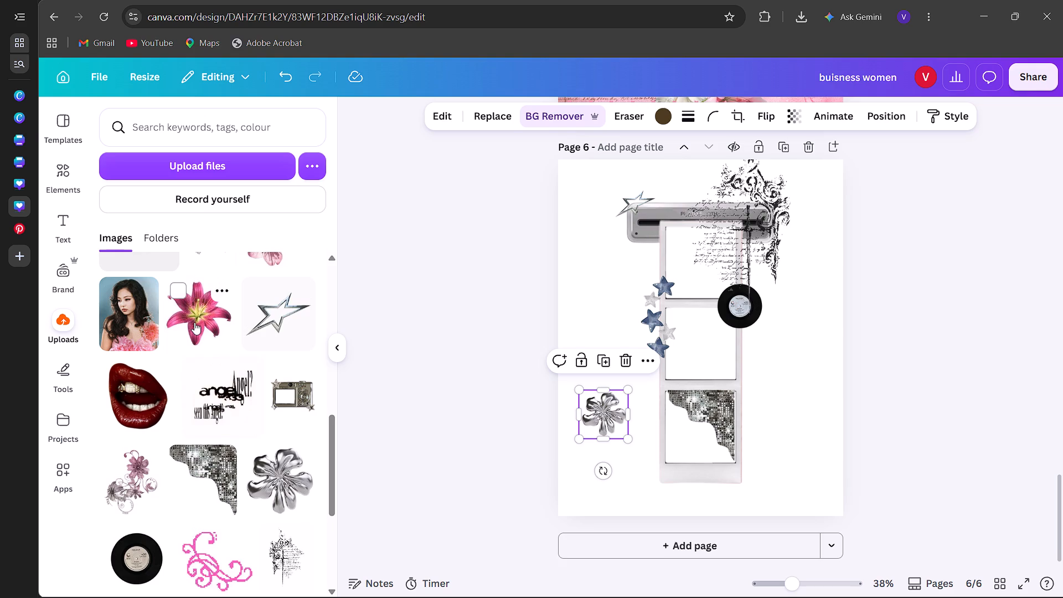
{"action": "left_click", "coordinate": [194, 322]}
{"action": "left_click_drag", "start_coordinate": [612, 430], "coordinate": [796, 292]}
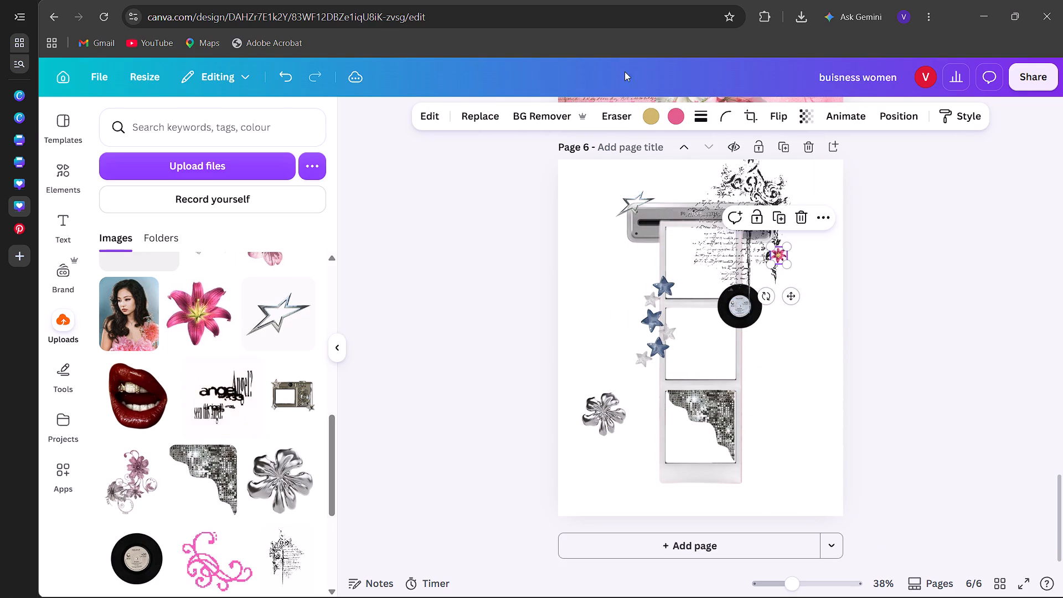
{"action": "left_click", "coordinate": [567, 109]}
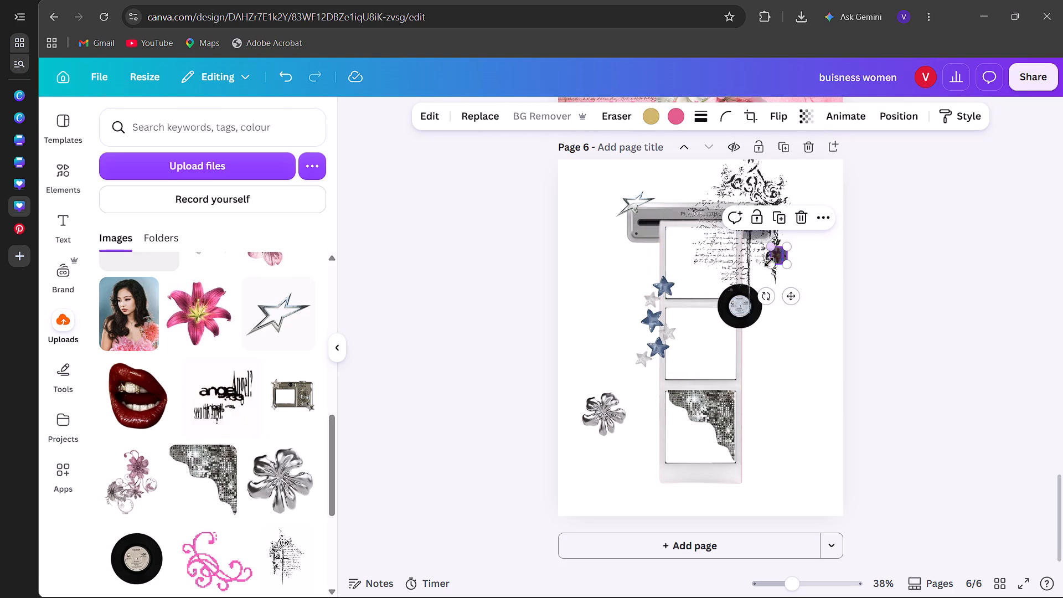
Size the pink lily slightly narrower than a photo frame and place it on the strip's right edge, overlapping the disco-tile corner.
{"action": "left_click_drag", "start_coordinate": [768, 265], "coordinate": [735, 328]}
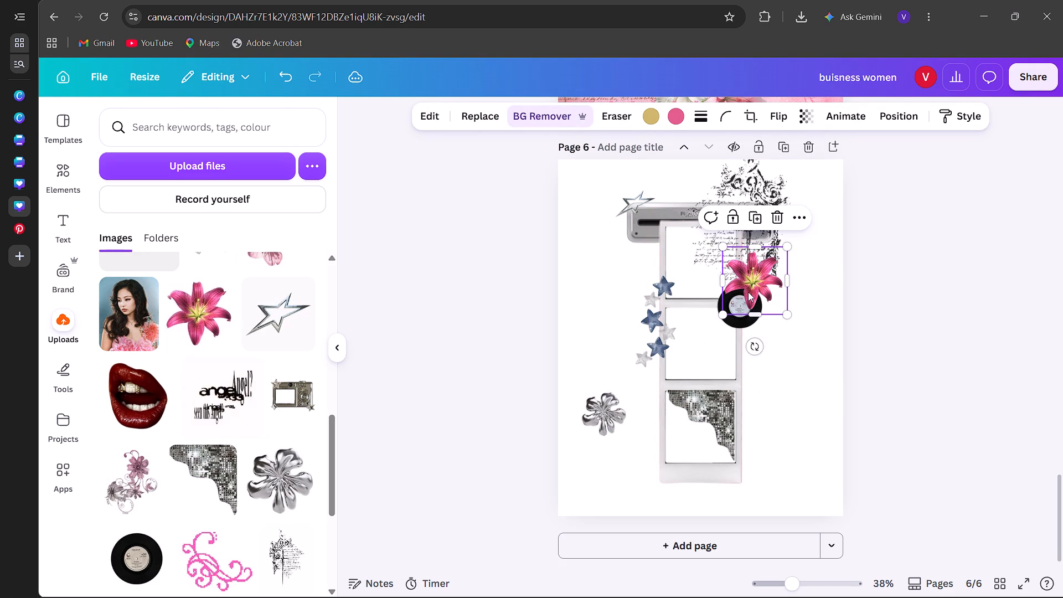
{"action": "left_click_drag", "start_coordinate": [748, 292], "coordinate": [732, 398]}
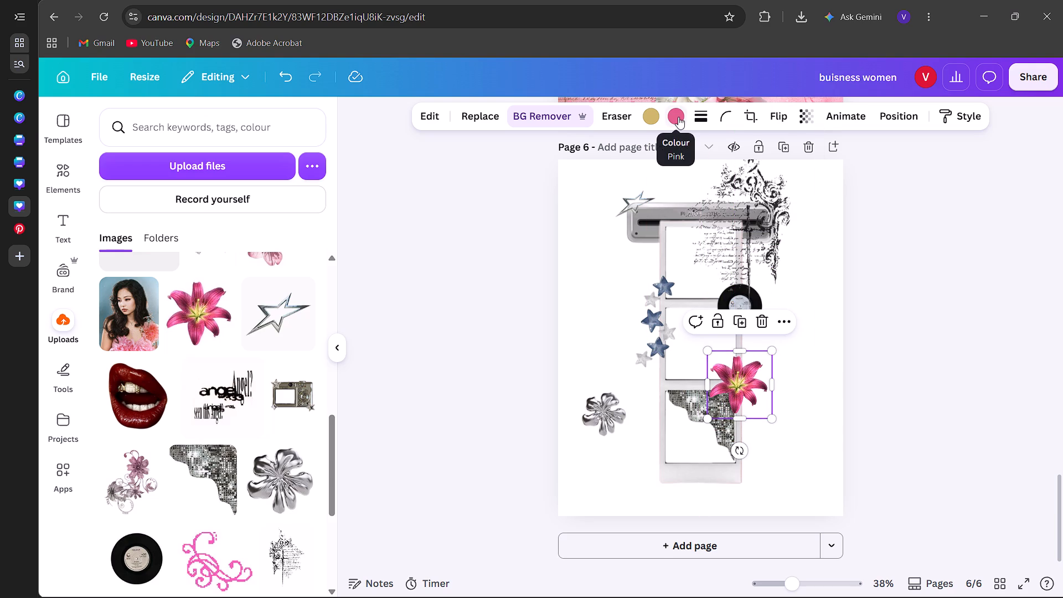
Recolour the pink lily, trying greyazure #b3c4d3 on the petals before pale mauve-grey, and make its yellow-toned details grey #909090.
{"action": "left_click", "coordinate": [678, 117]}
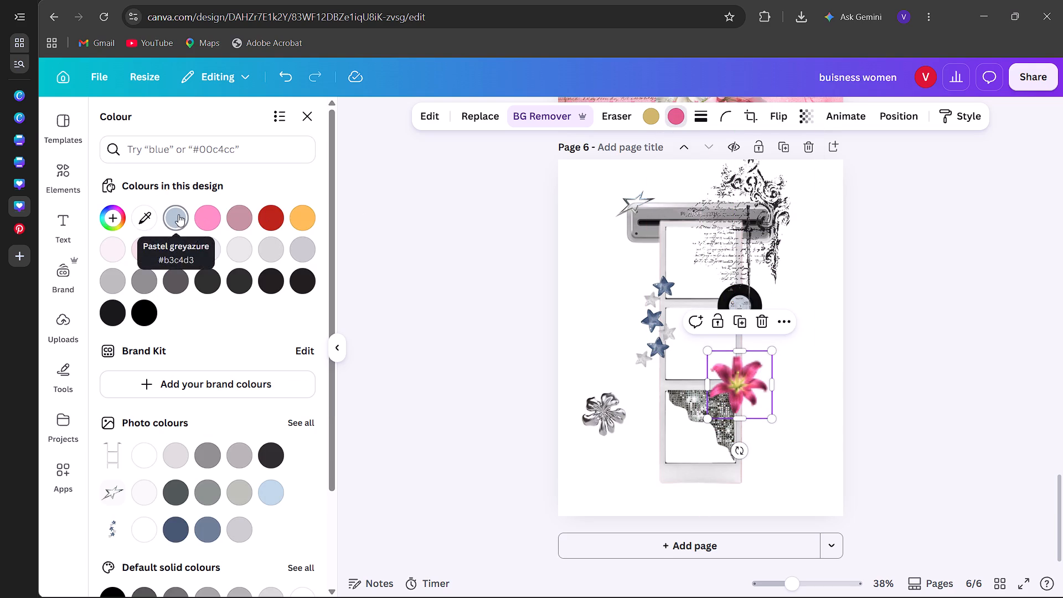
{"action": "left_click", "coordinate": [178, 214]}
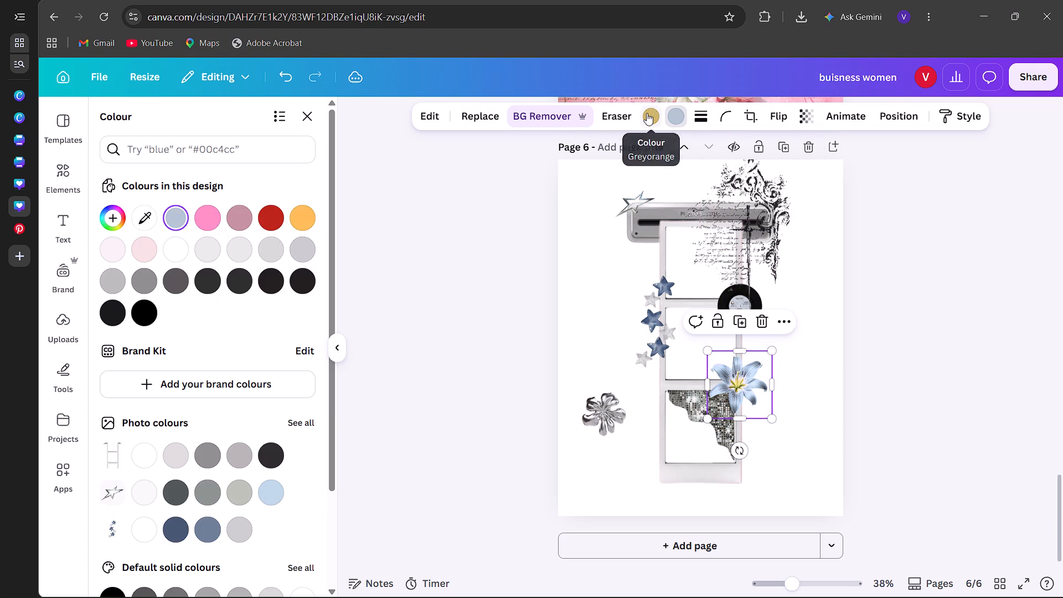
{"action": "left_click", "coordinate": [647, 113]}
{"action": "left_click", "coordinate": [213, 450]}
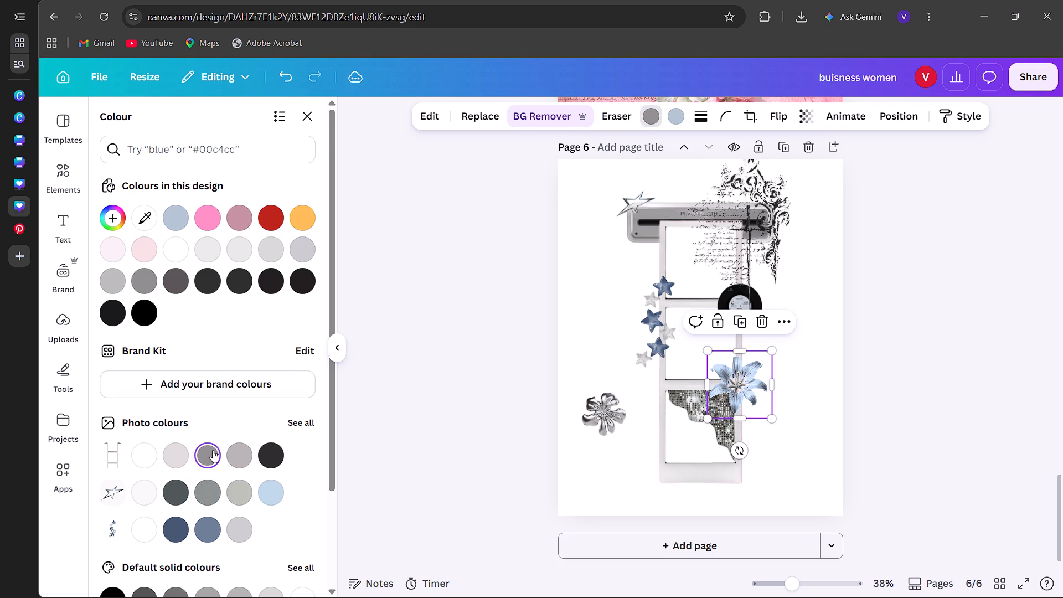
{"action": "left_click", "coordinate": [672, 114]}
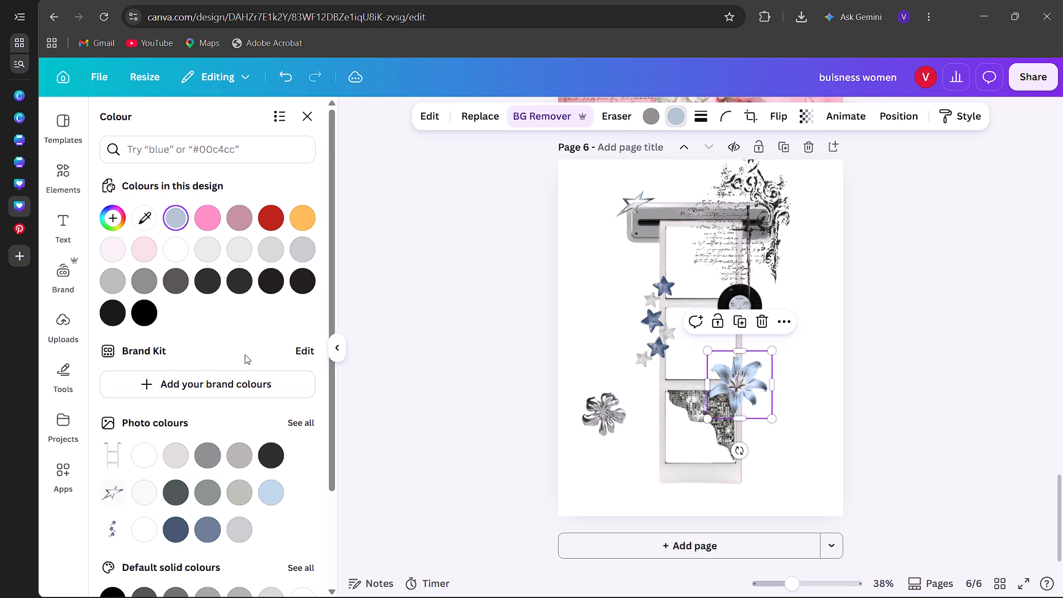
{"action": "left_click", "coordinate": [245, 452]}
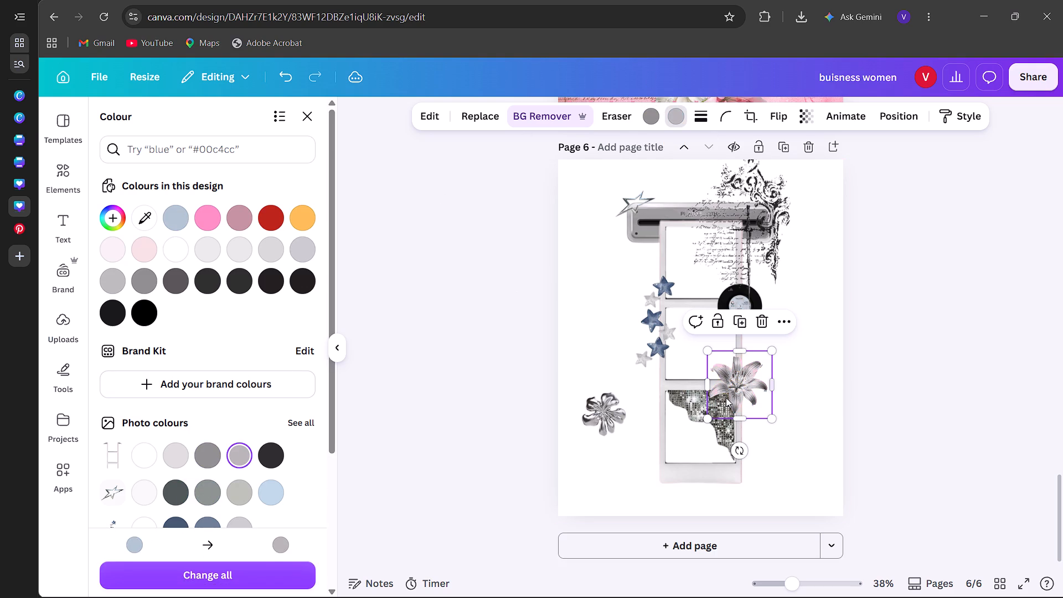
Shrink the lily to about half a photo frame's width and place it overlapping the vinyl record's upper-left edge.
{"action": "left_click_drag", "start_coordinate": [709, 423], "coordinate": [725, 409]}
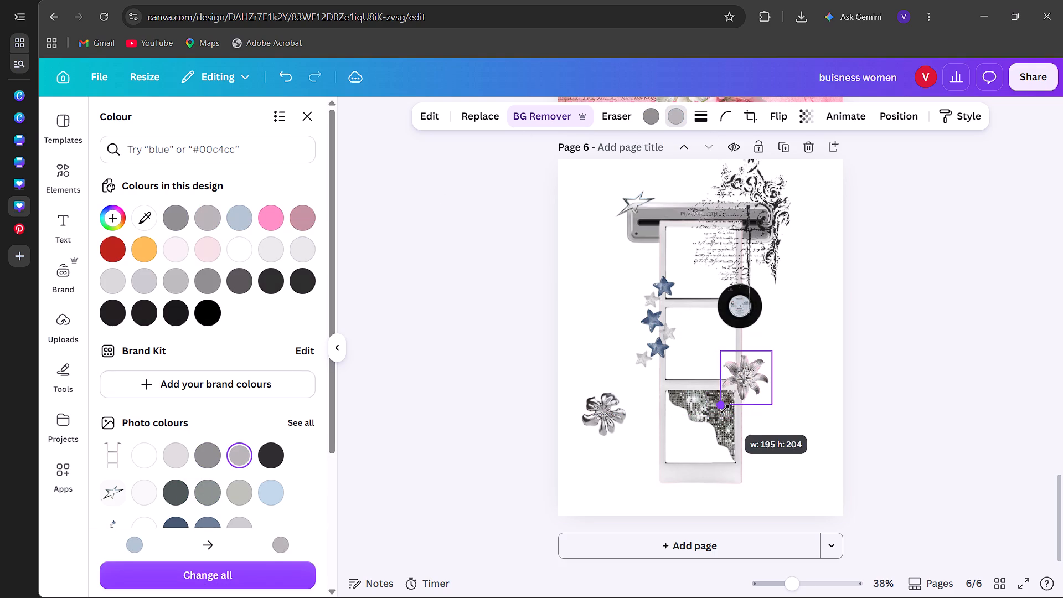
{"action": "left_click_drag", "start_coordinate": [725, 409], "coordinate": [736, 396]}
{"action": "left_click_drag", "start_coordinate": [747, 370], "coordinate": [720, 311]}
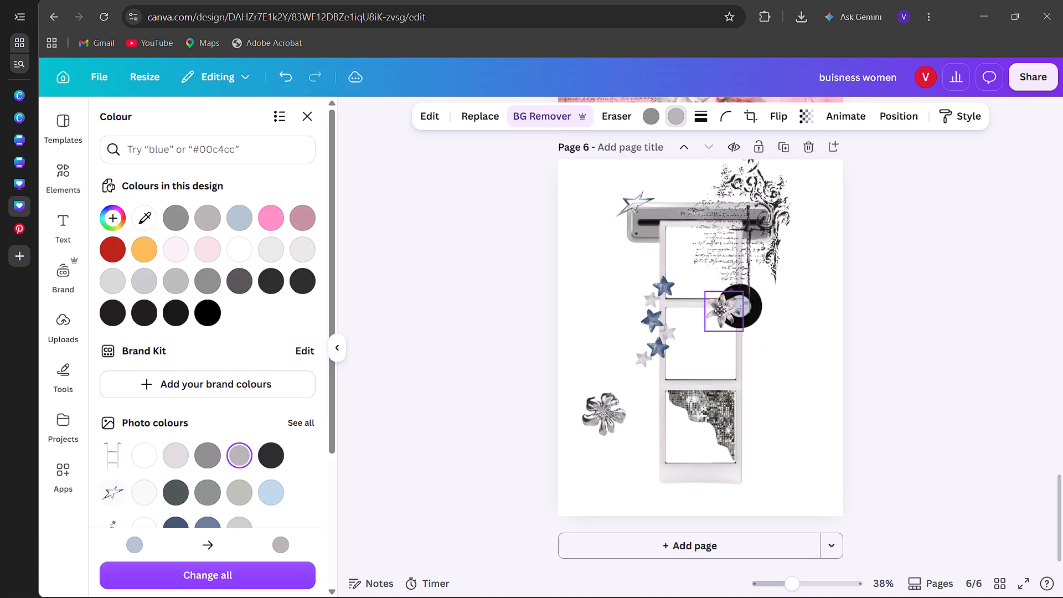
{"action": "left_click_drag", "start_coordinate": [720, 311], "coordinate": [720, 299]}
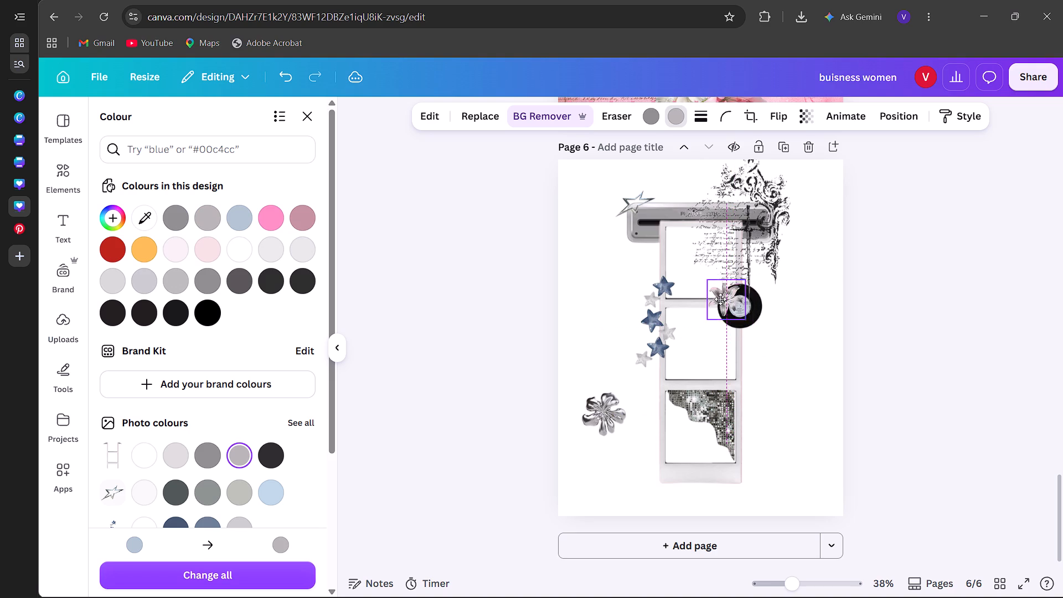
{"action": "left_click_drag", "start_coordinate": [720, 299], "coordinate": [721, 295]}
{"action": "left_click", "coordinate": [835, 355]}
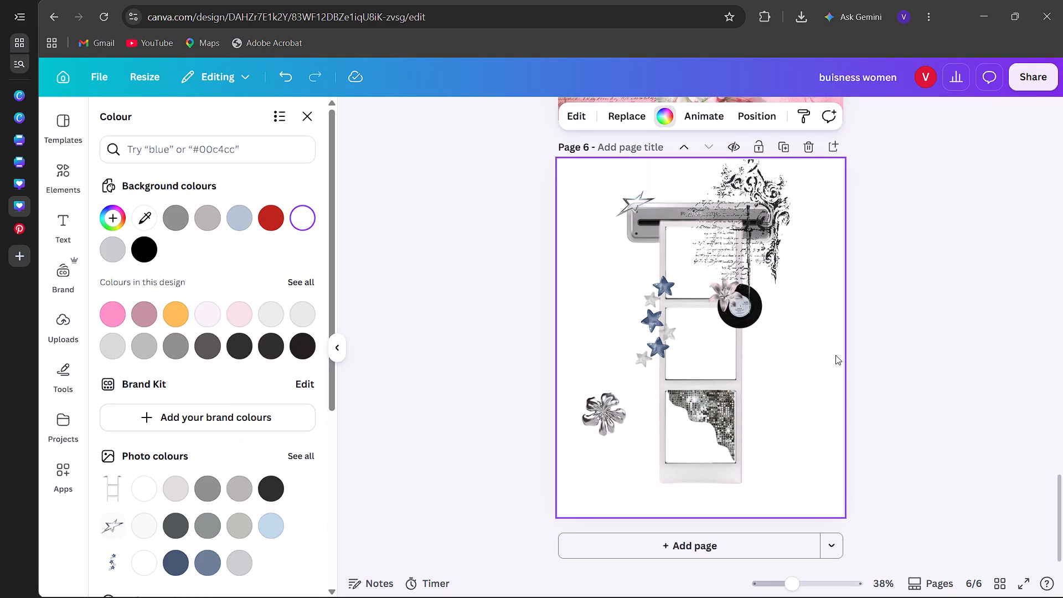
Recolour the blue stars in the star cluster, trying grey #909090 and settling on dark grey #2f2e2f.
{"action": "left_click", "coordinate": [659, 305]}
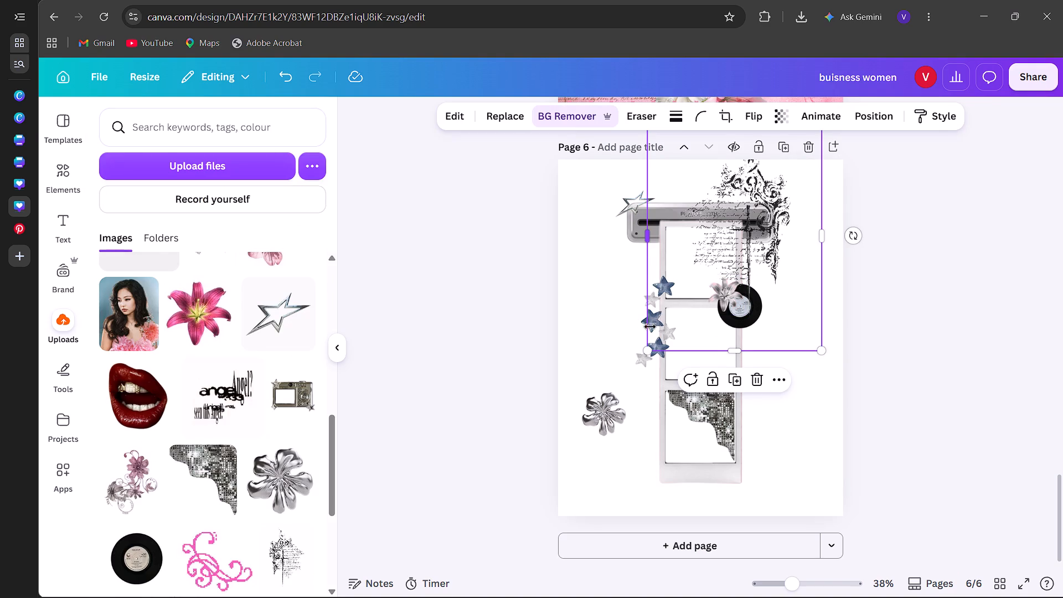
{"action": "left_click", "coordinate": [642, 360]}
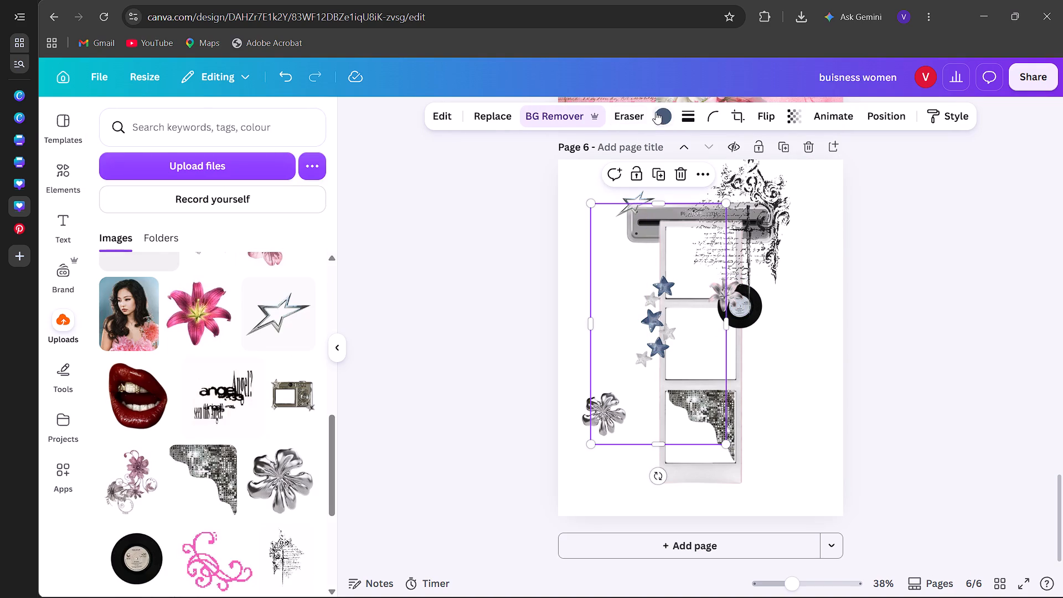
{"action": "left_click", "coordinate": [656, 112]}
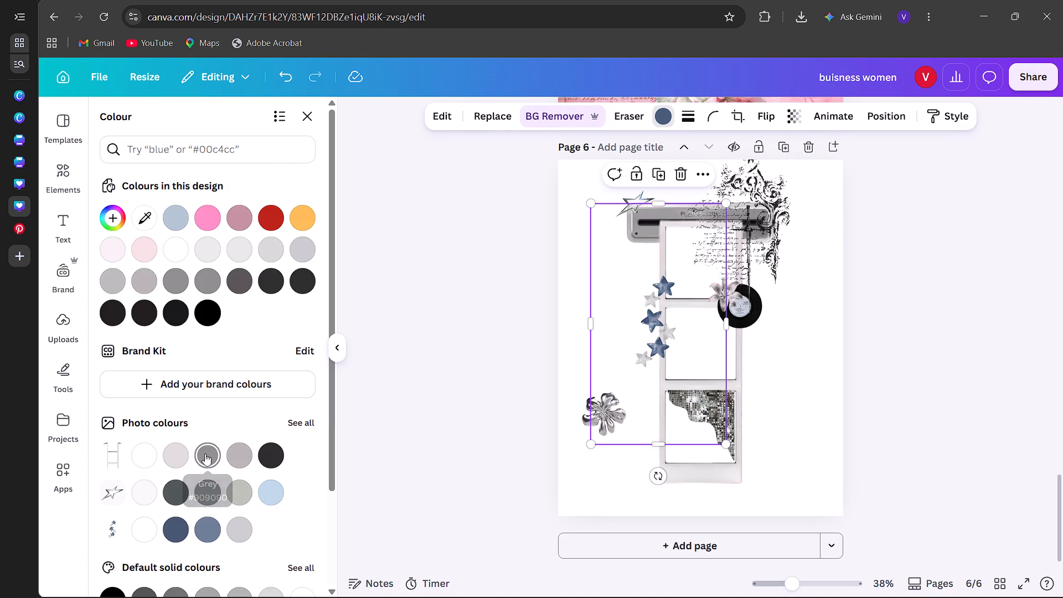
{"action": "left_click", "coordinate": [205, 453]}
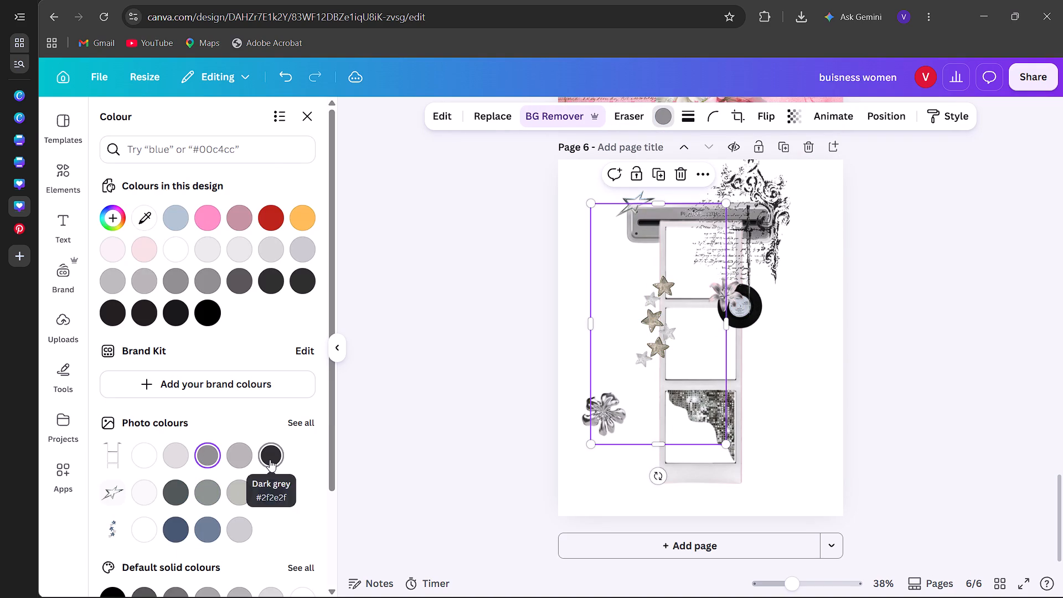
{"action": "left_click", "coordinate": [270, 460]}
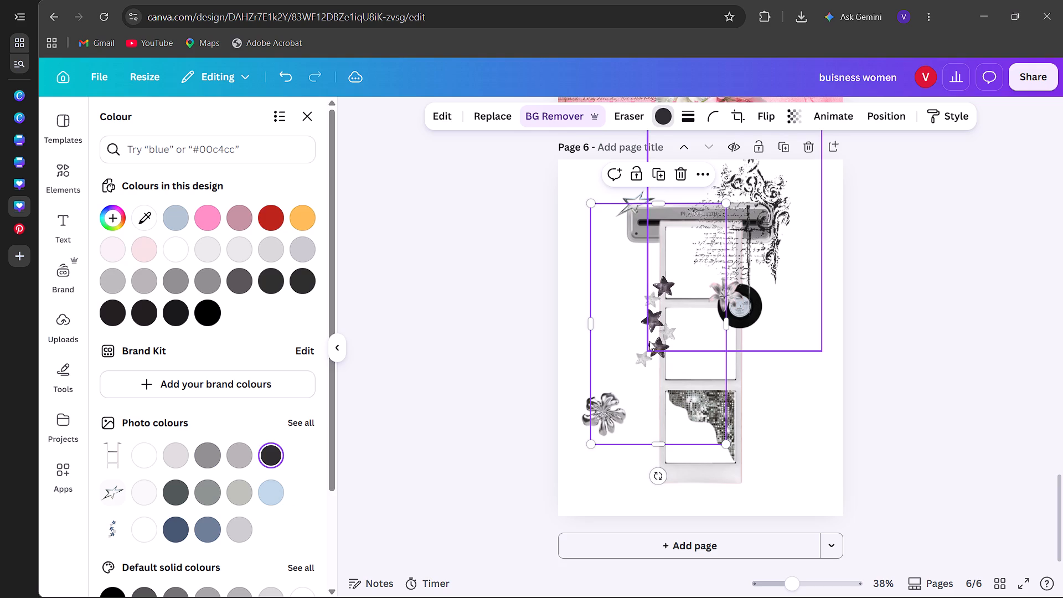
Move the star cluster slightly down and inward so it overlaps the left edge of the strip's middle frame.
{"action": "left_click_drag", "start_coordinate": [653, 349], "coordinate": [665, 377]}
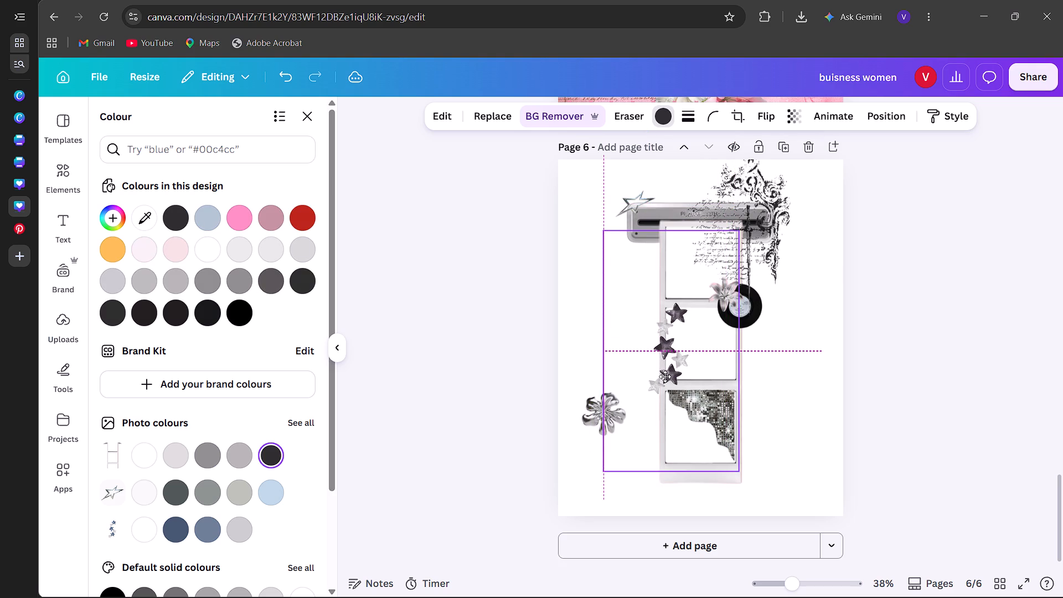
{"action": "left_click_drag", "start_coordinate": [665, 377], "coordinate": [665, 369]}
Try the chrome flower over the top of the star cluster and delete it from page 6.
{"action": "left_click_drag", "start_coordinate": [587, 426], "coordinate": [648, 323]}
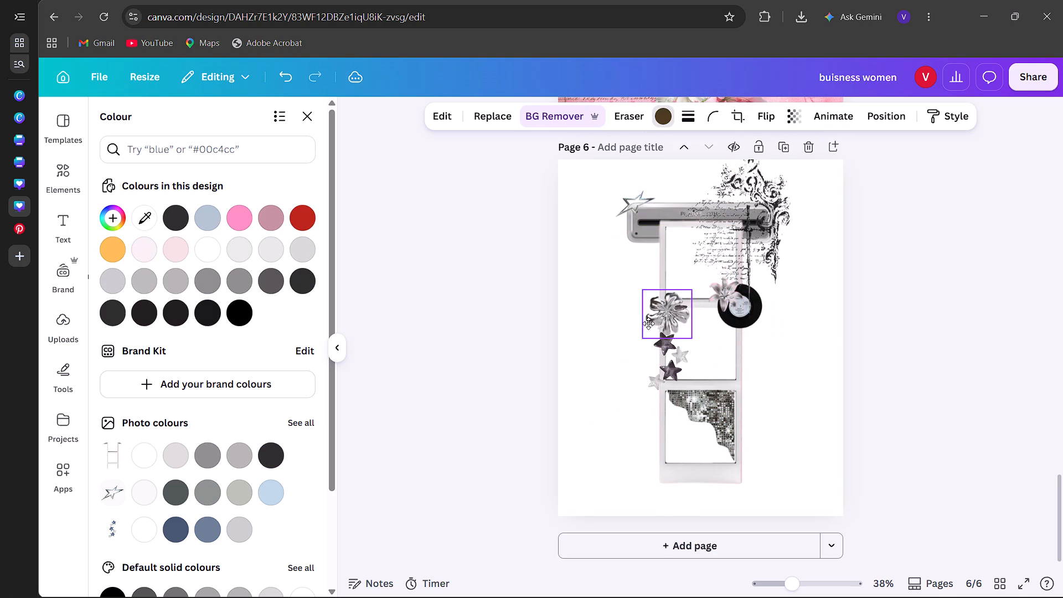
{"action": "left_click_drag", "start_coordinate": [648, 323], "coordinate": [646, 318]}
{"action": "left_click", "coordinate": [678, 248]}
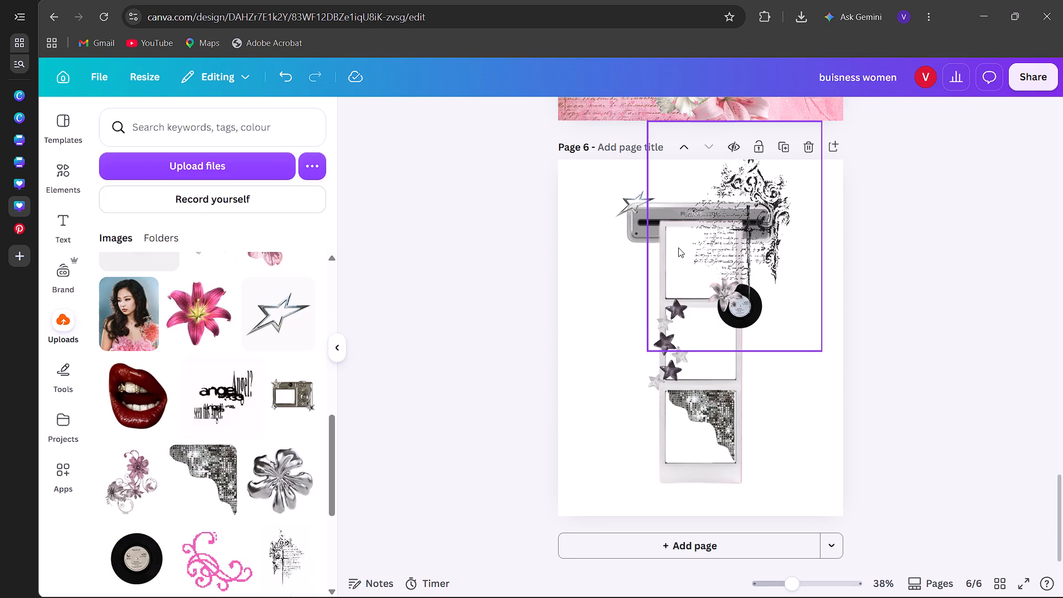
Try light blue, mauve-grey and white as page 6's background colour and settle on dark charcoal grey.
{"action": "left_click", "coordinate": [510, 394]}
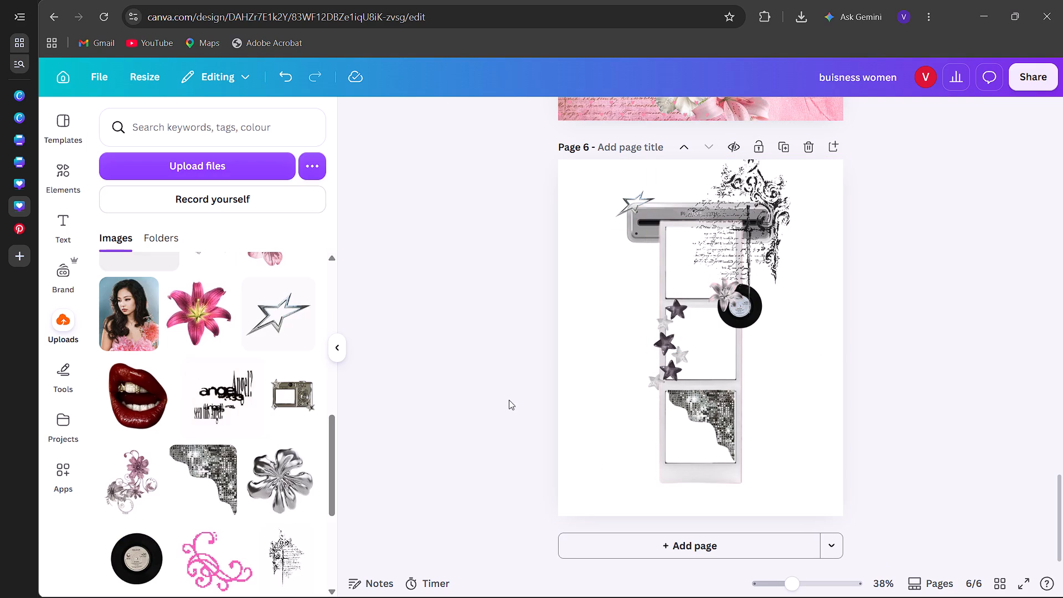
{"action": "left_click", "coordinate": [588, 332]}
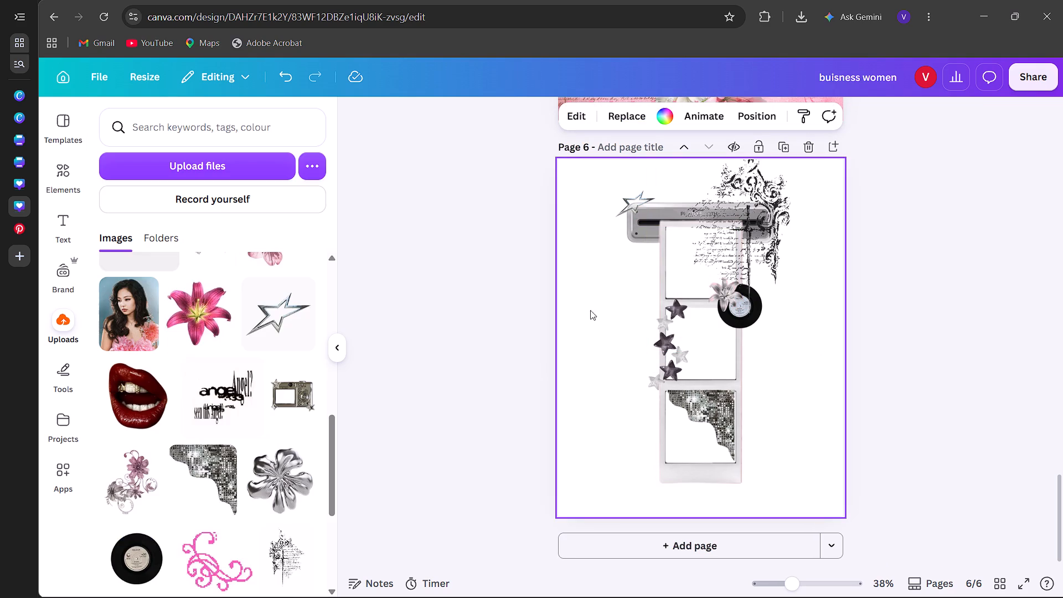
{"action": "left_click", "coordinate": [667, 112]}
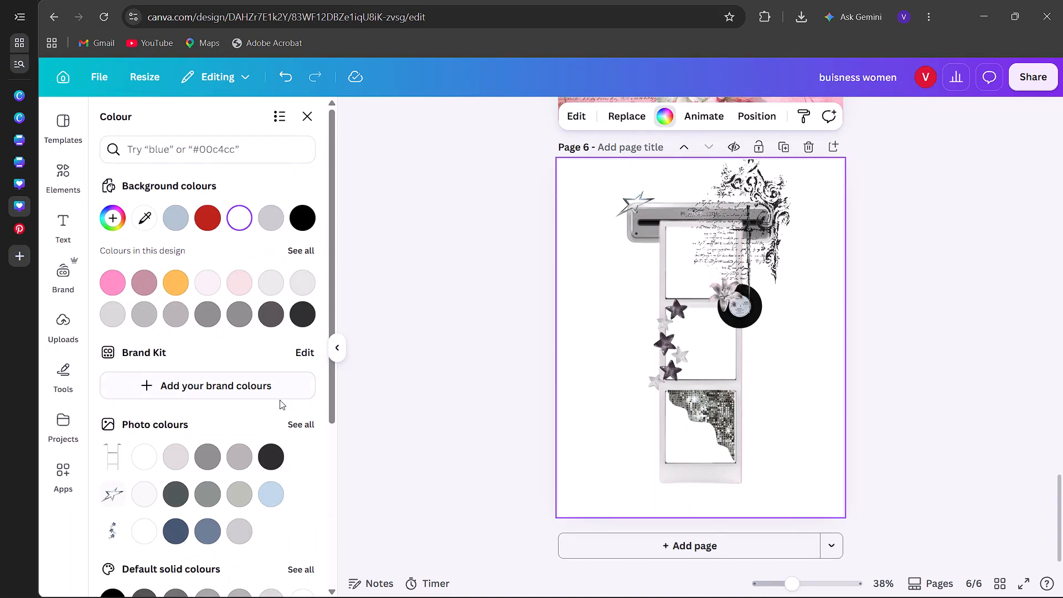
{"action": "left_click", "coordinate": [272, 494]}
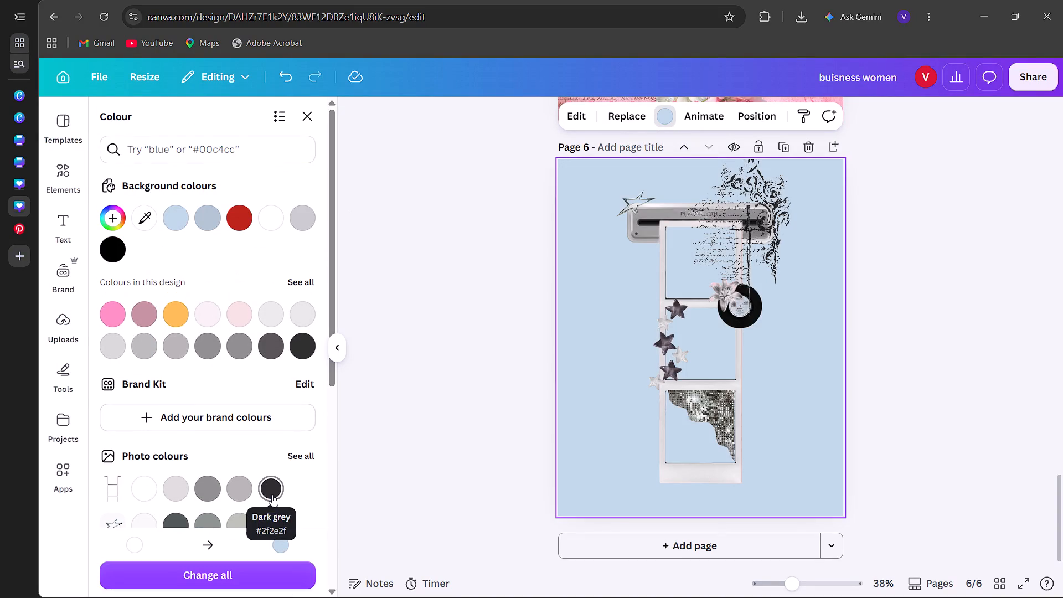
{"action": "left_click", "coordinate": [238, 486]}
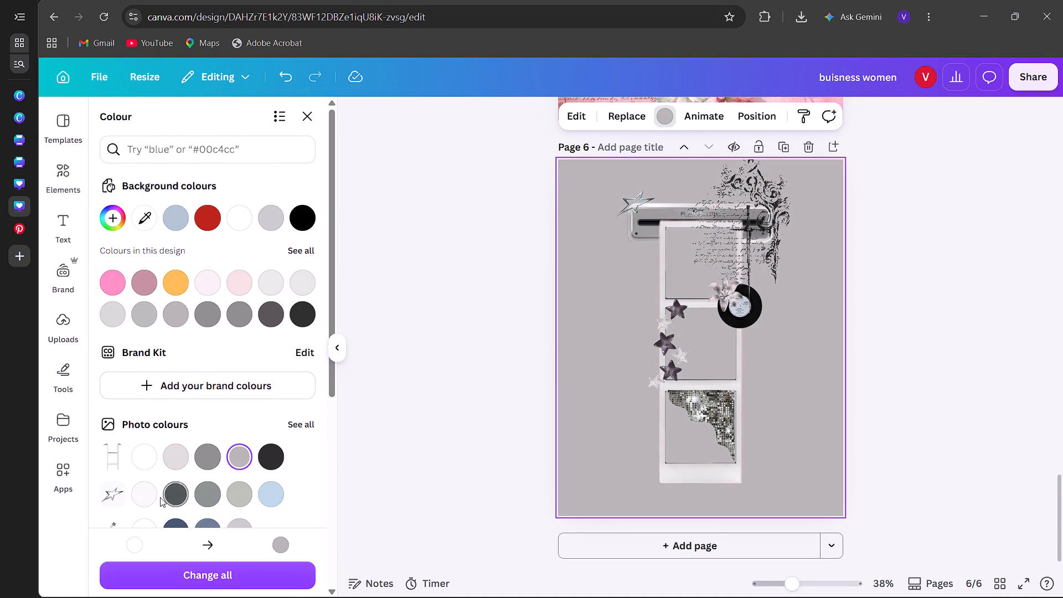
{"action": "left_click", "coordinate": [147, 458]}
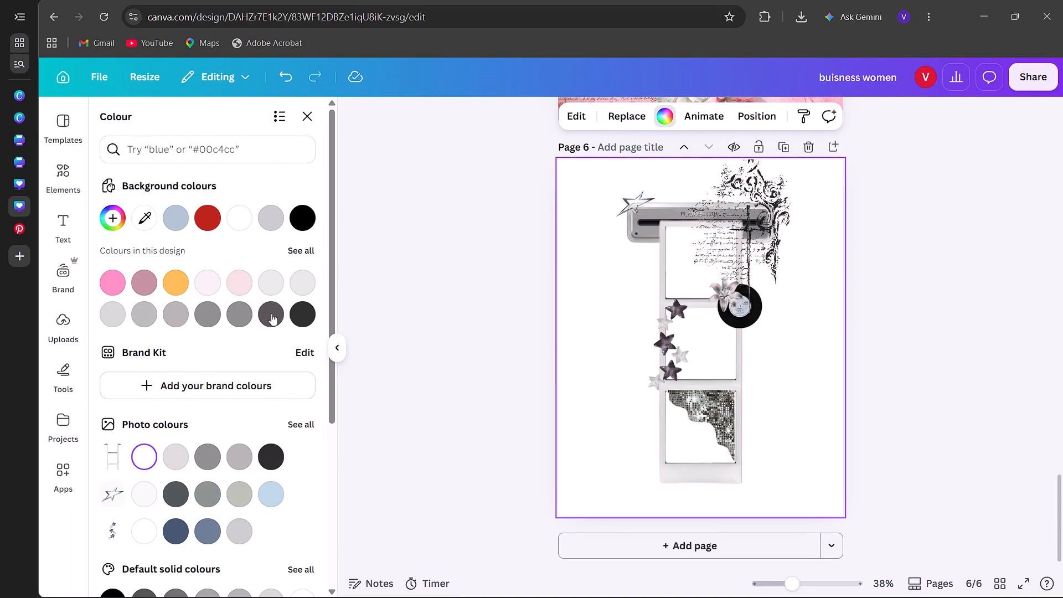
{"action": "left_click", "coordinate": [298, 315]}
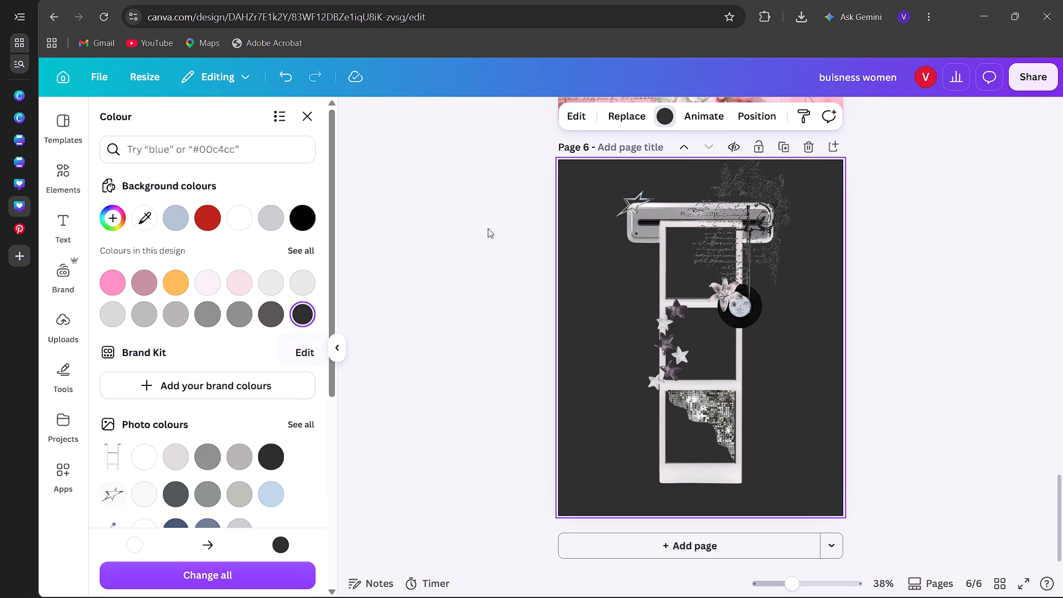
{"action": "left_click", "coordinate": [507, 334]}
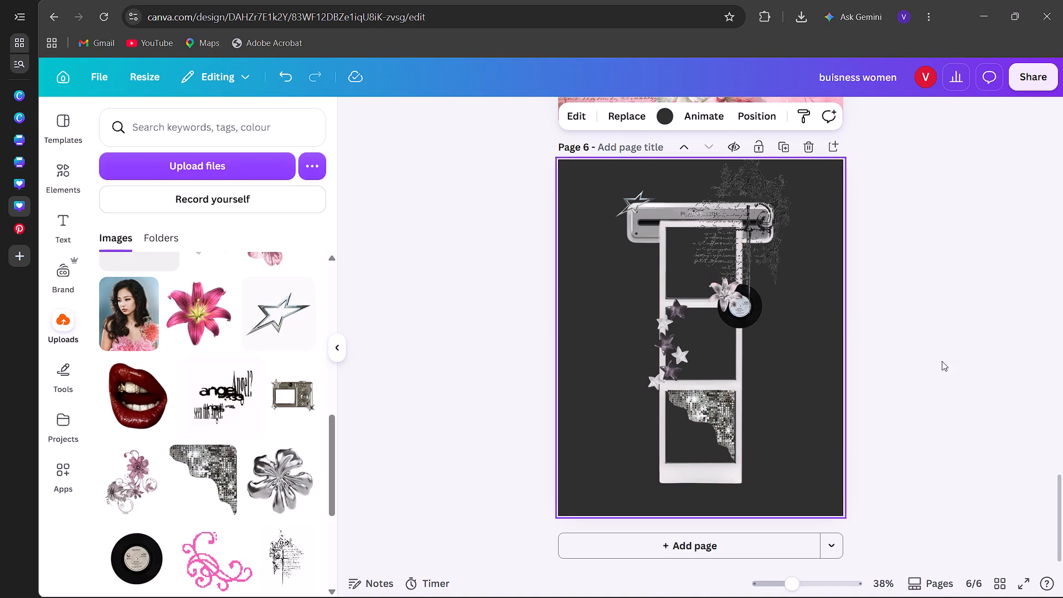
{"action": "right_click", "coordinate": [945, 383]}
{"action": "left_click", "coordinate": [945, 383]}
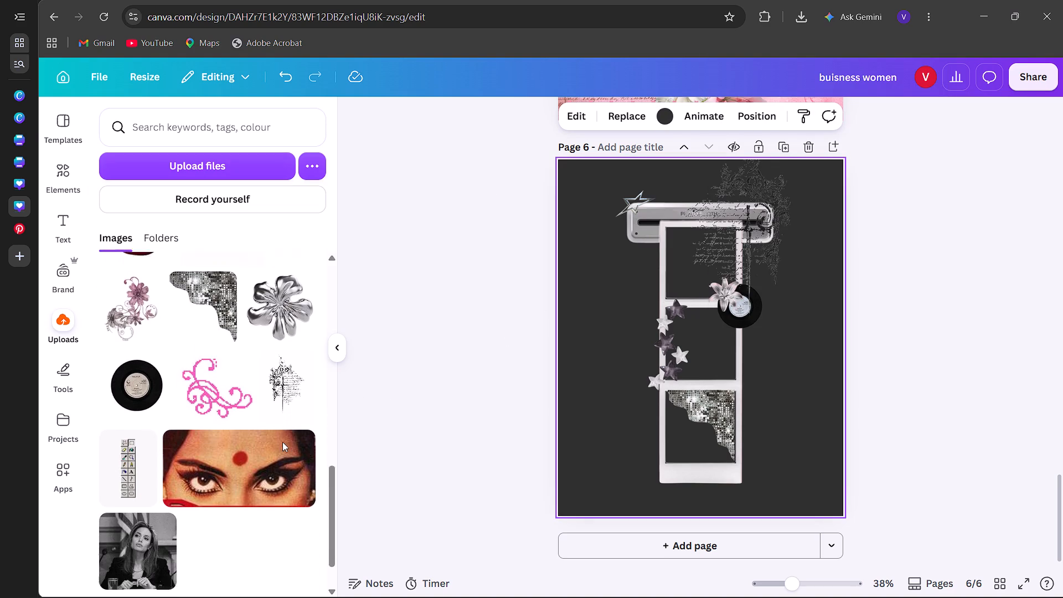
Add the uploaded pink lip print to page 6 and remove its background.
{"action": "scroll", "coordinate": [282, 442], "scroll_direction": "up", "scroll_amount": 2}
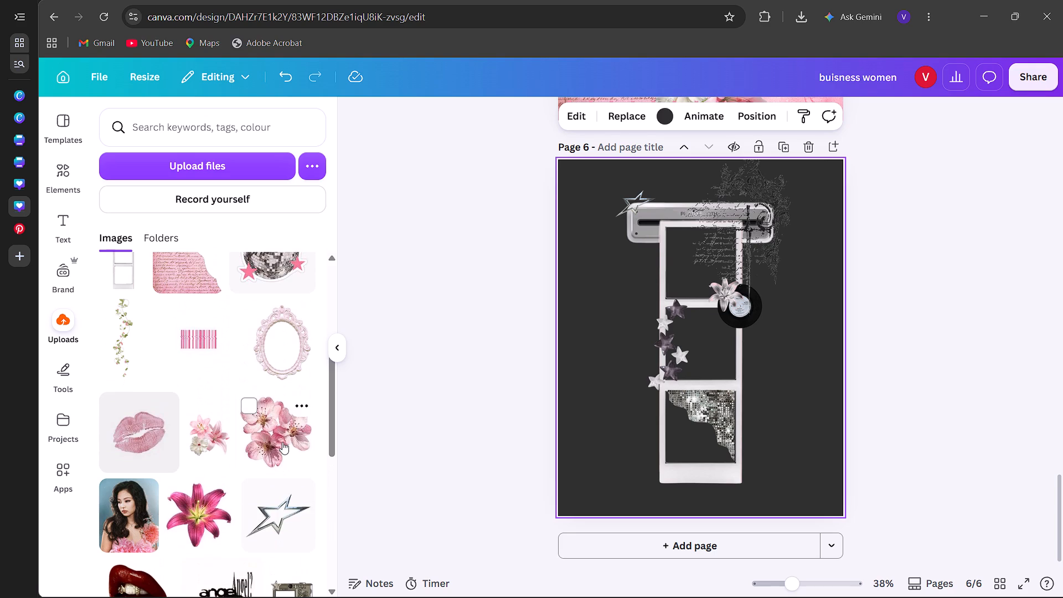
{"action": "left_click", "coordinate": [131, 445]}
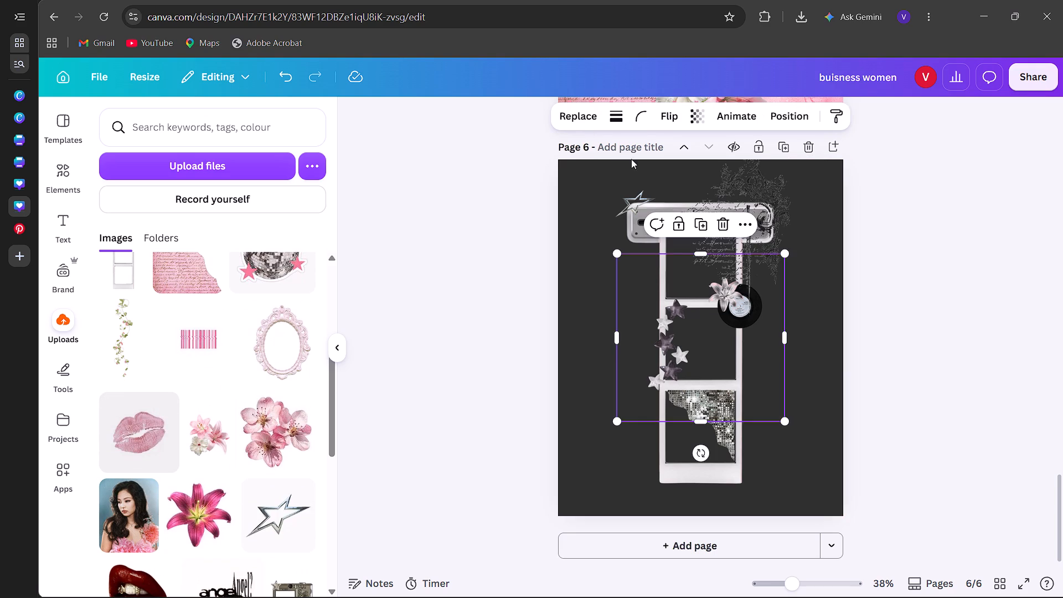
{"action": "left_click", "coordinate": [588, 113]}
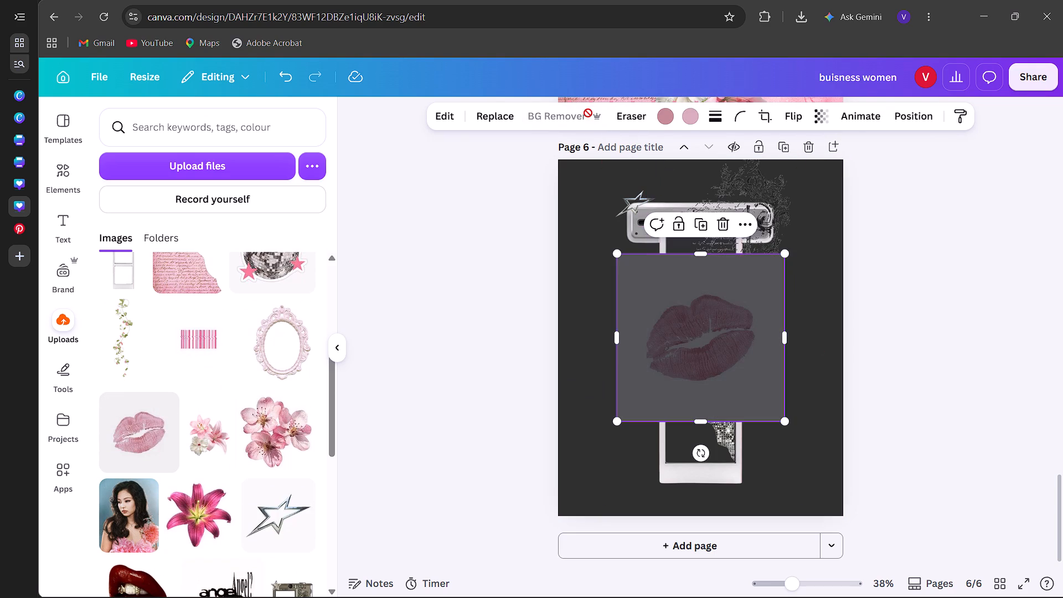
Shrink the lip print to about half a photo frame's width and place it on the photo strip's bottom-left corner.
{"action": "left_click_drag", "start_coordinate": [616, 420], "coordinate": [619, 411]}
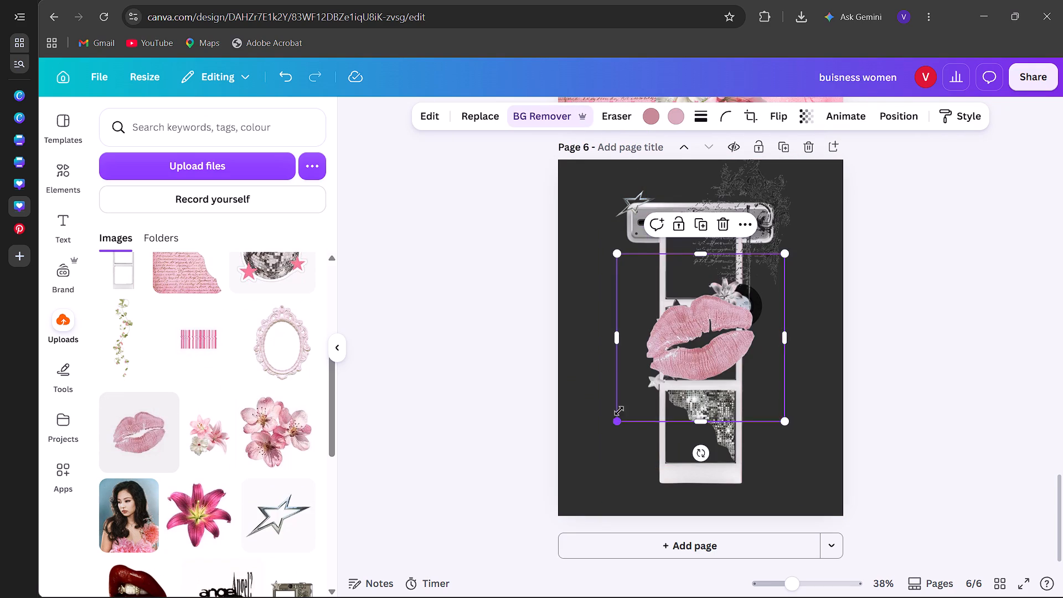
{"action": "left_click_drag", "start_coordinate": [619, 411], "coordinate": [727, 307]}
{"action": "left_click_drag", "start_coordinate": [760, 281], "coordinate": [724, 267]}
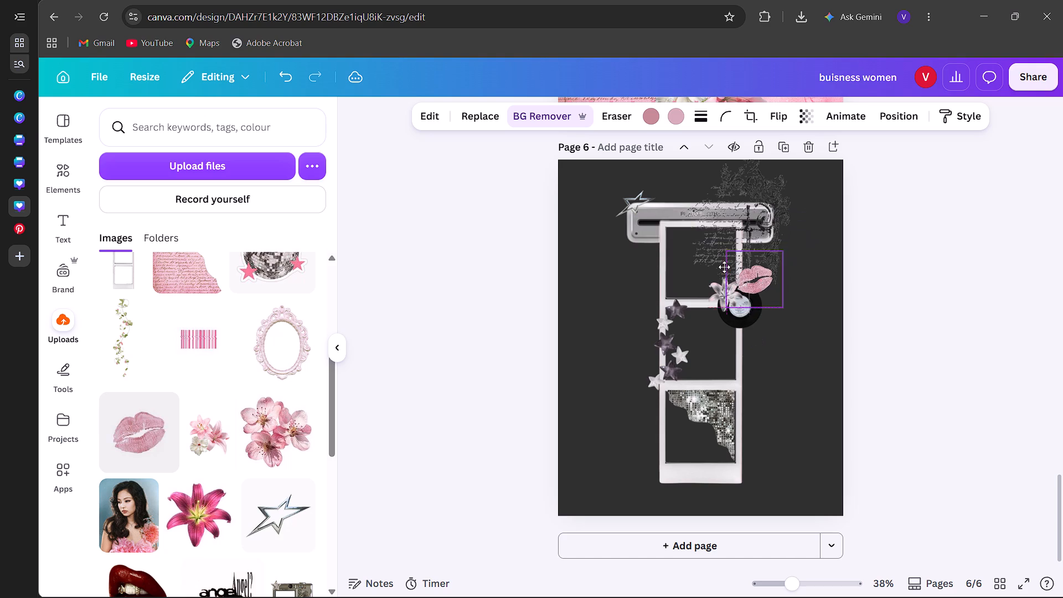
{"action": "left_click_drag", "start_coordinate": [724, 267], "coordinate": [681, 450]}
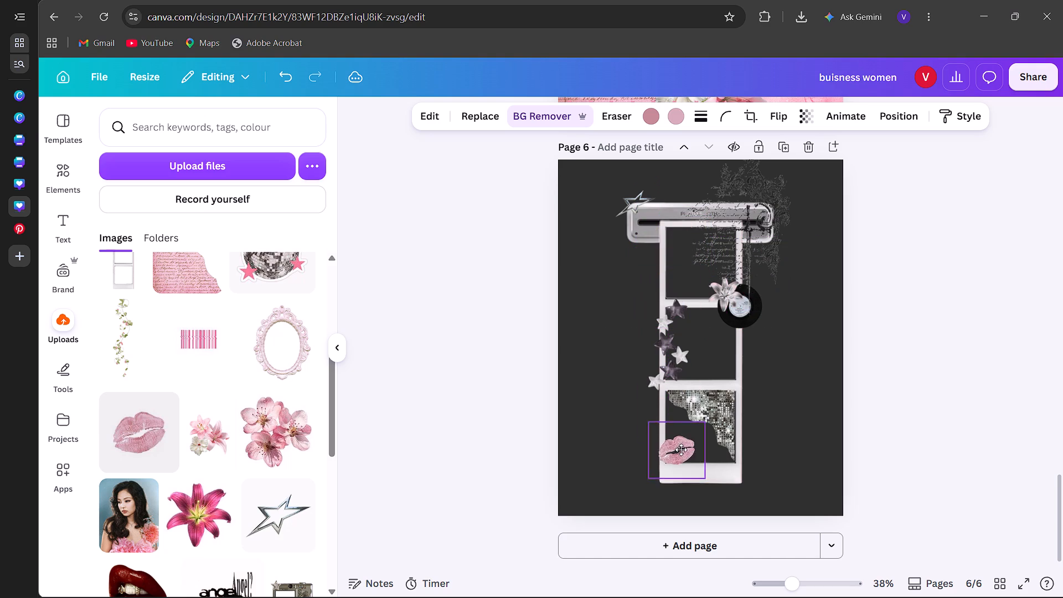
{"action": "left_click_drag", "start_coordinate": [681, 450], "coordinate": [680, 471]}
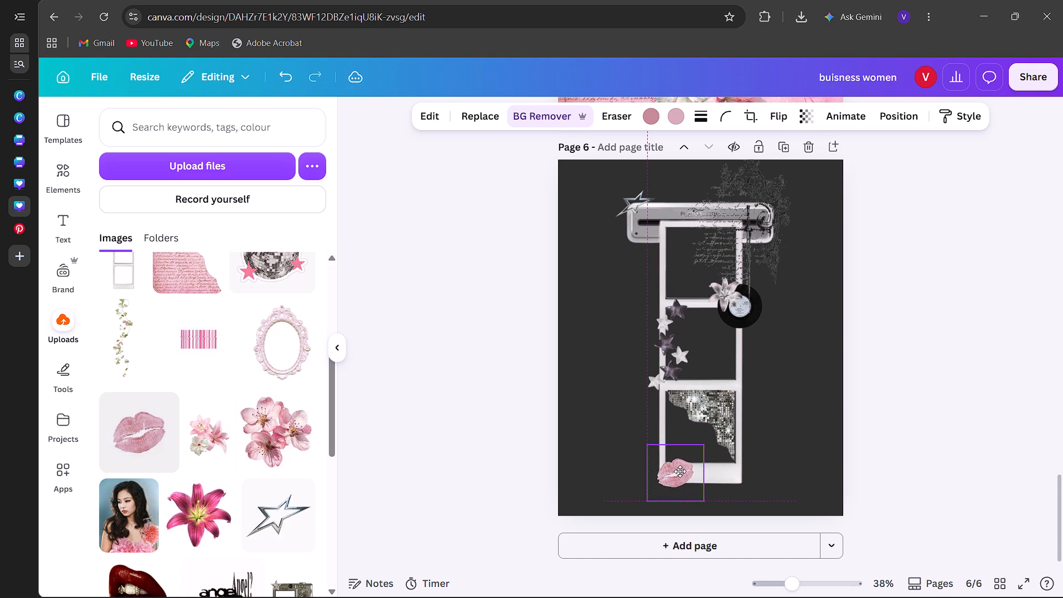
{"action": "left_click_drag", "start_coordinate": [680, 471], "coordinate": [673, 472]}
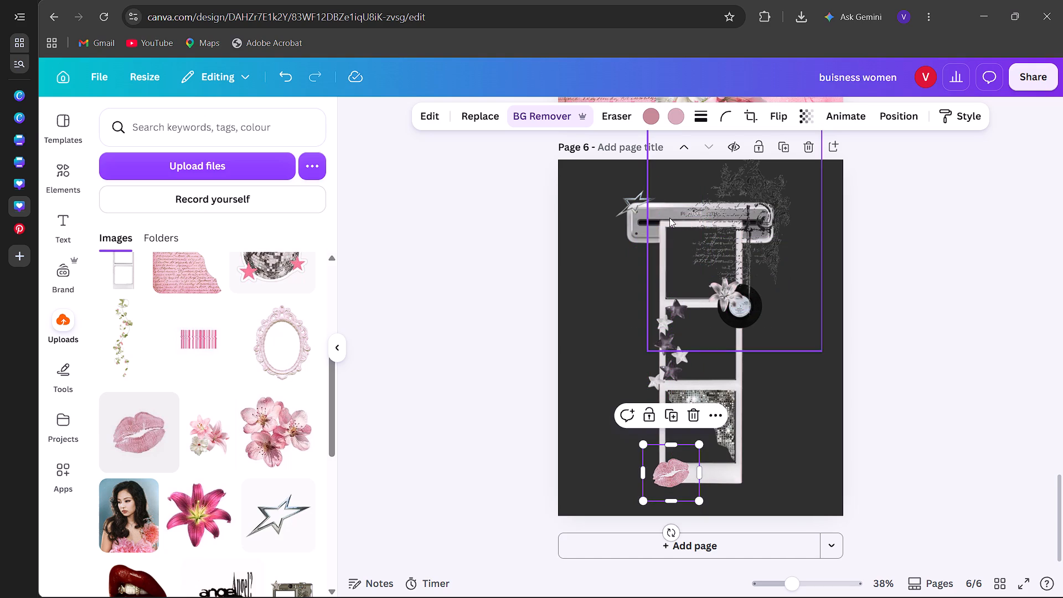
Recolour the darker pink tone of page 6's lip print to the photo strip's mid grey.
{"action": "left_click", "coordinate": [653, 124]}
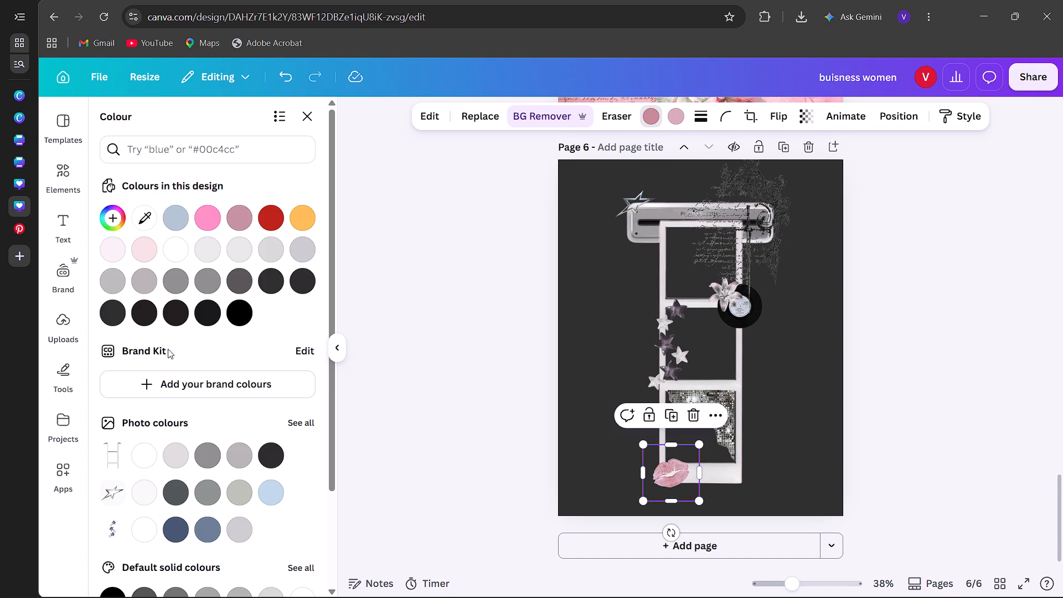
{"action": "left_click", "coordinate": [198, 461]}
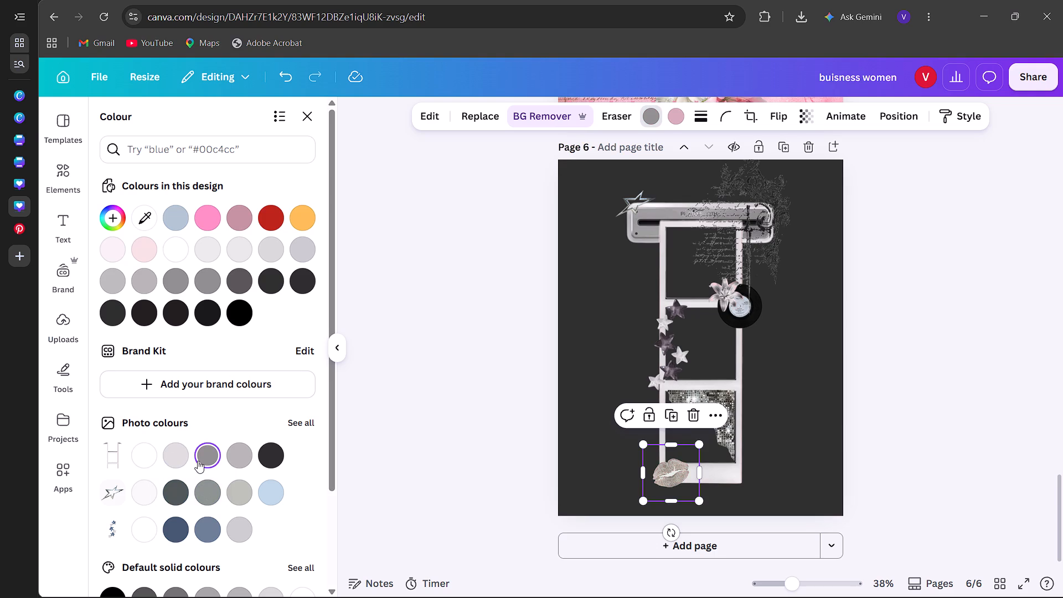
{"action": "left_click", "coordinate": [301, 437]}
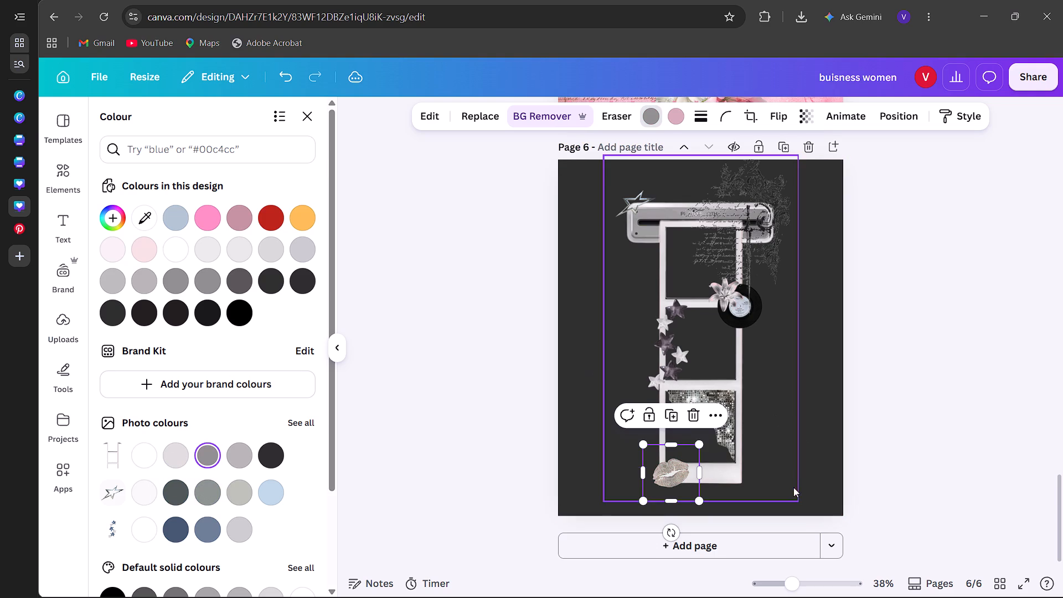
{"action": "left_click", "coordinate": [897, 351]}
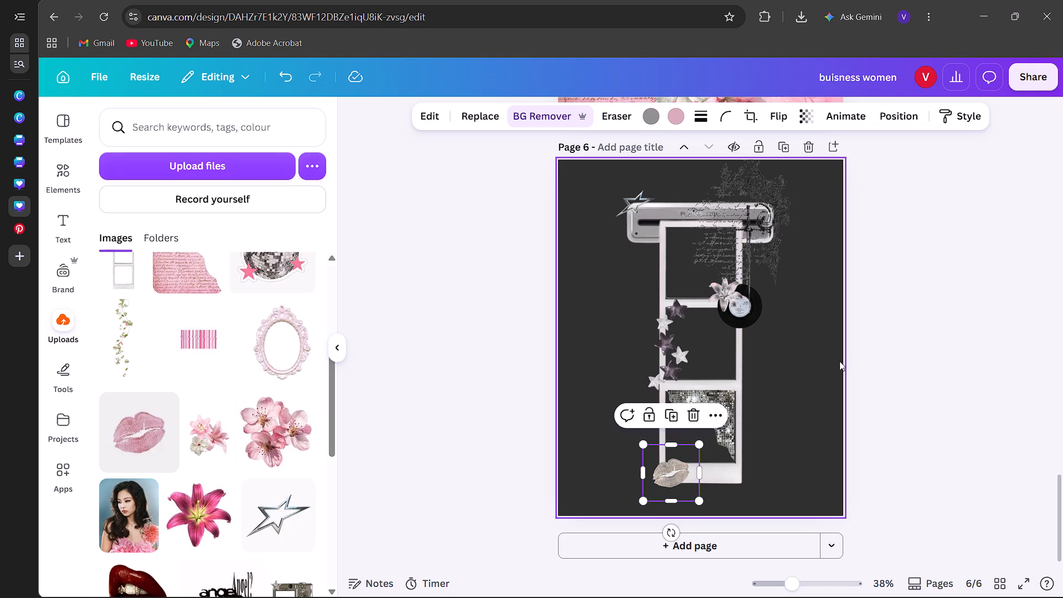
Add a new page after page 6.
{"action": "scroll", "coordinate": [839, 361], "scroll_direction": "down", "scroll_amount": 4}
{"action": "left_click", "coordinate": [687, 544]}
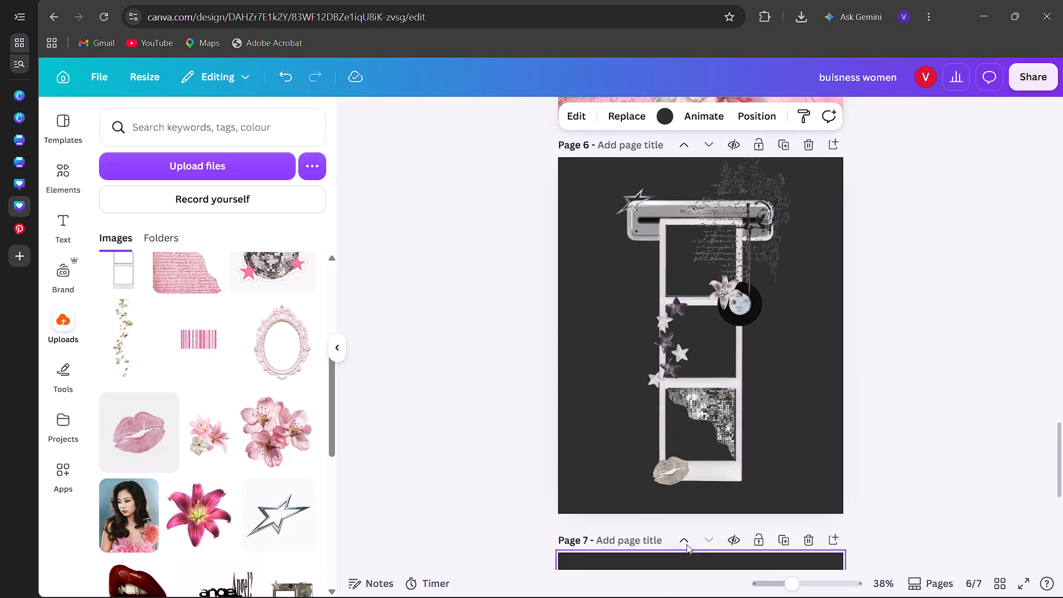
Place the uploaded torn pink handwritten paper, with its background removed, in page 7's bottom-left corner.
{"action": "scroll", "coordinate": [216, 529], "scroll_direction": "down", "scroll_amount": 4}
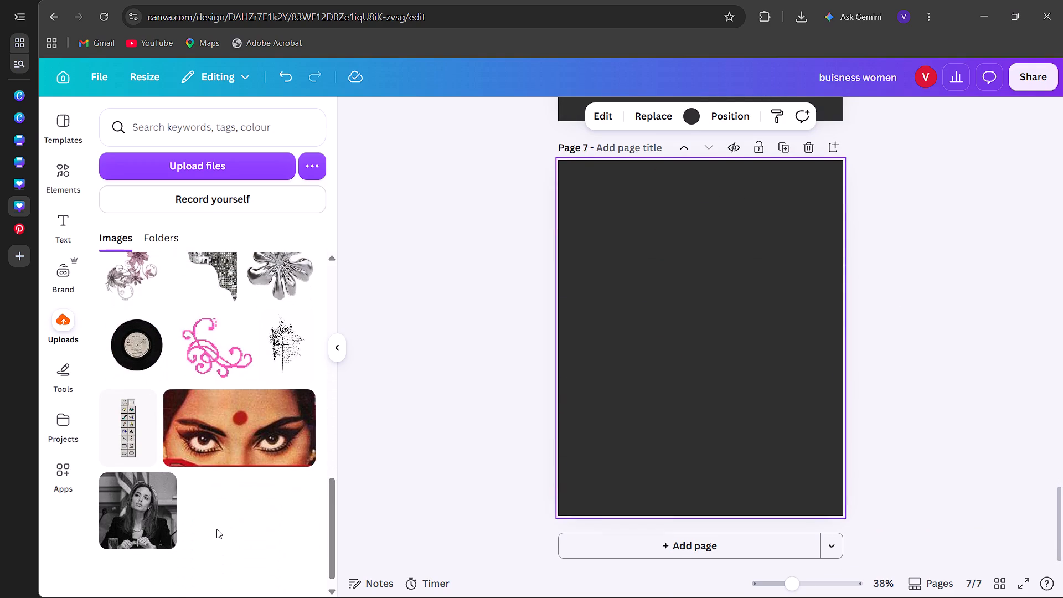
{"action": "scroll", "coordinate": [216, 529], "scroll_direction": "up", "scroll_amount": 5}
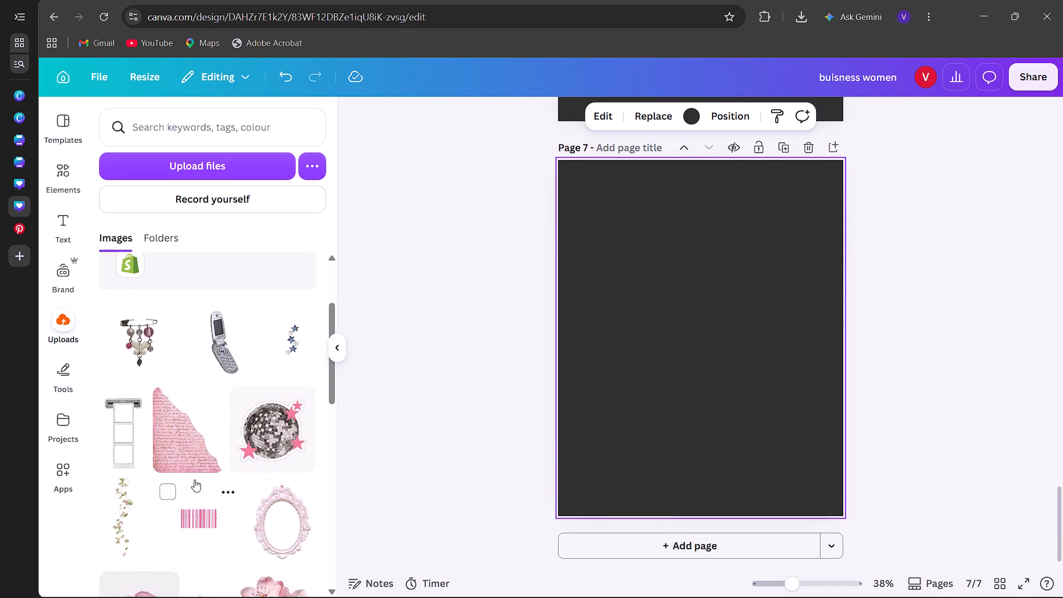
{"action": "left_click", "coordinate": [187, 466]}
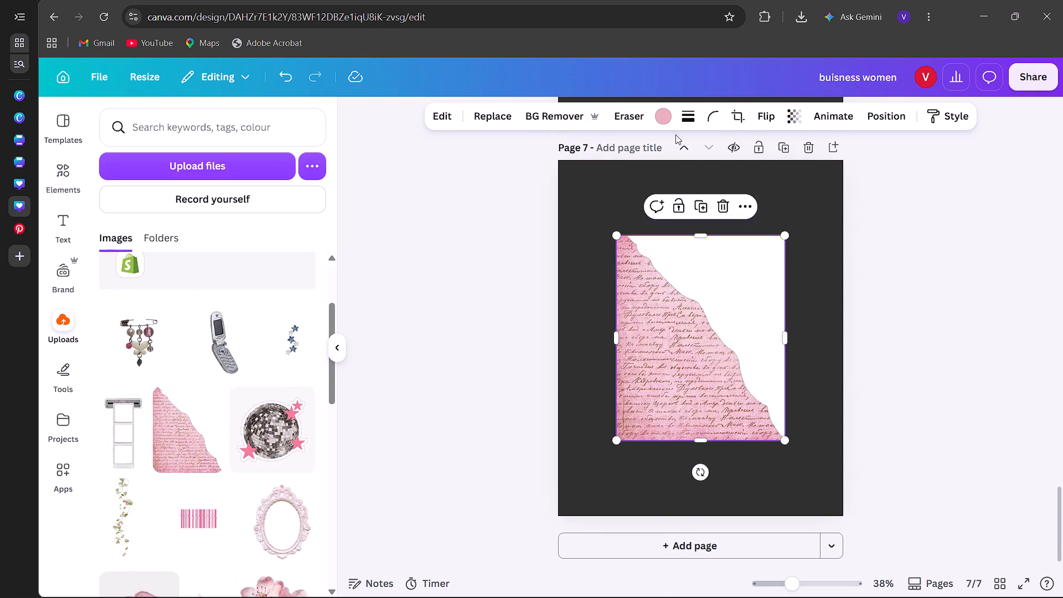
{"action": "left_click", "coordinate": [567, 112]}
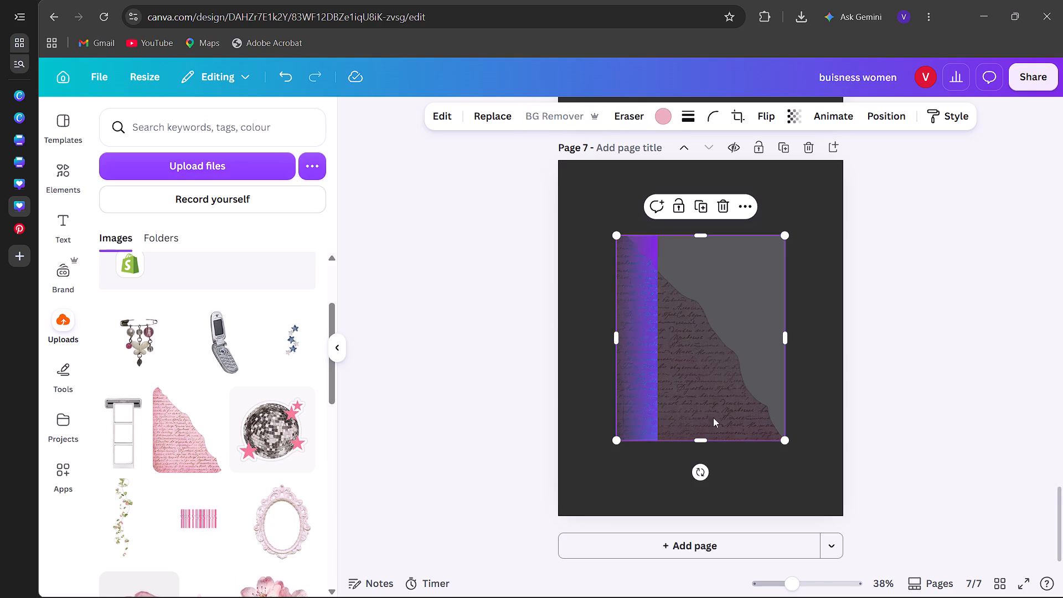
{"action": "left_click_drag", "start_coordinate": [706, 425], "coordinate": [631, 492]}
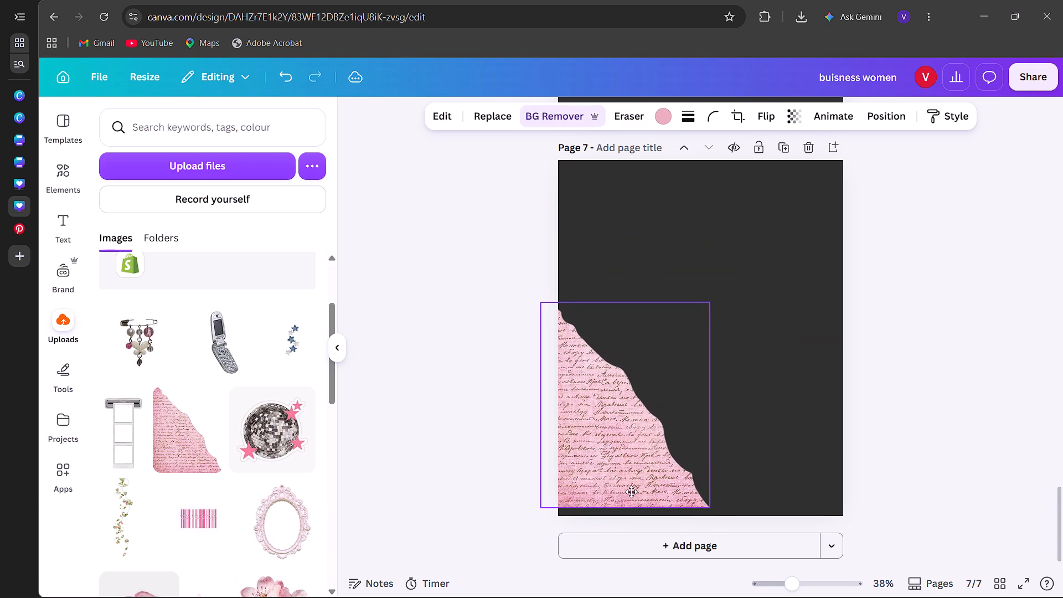
{"action": "left_click_drag", "start_coordinate": [631, 492], "coordinate": [644, 506]}
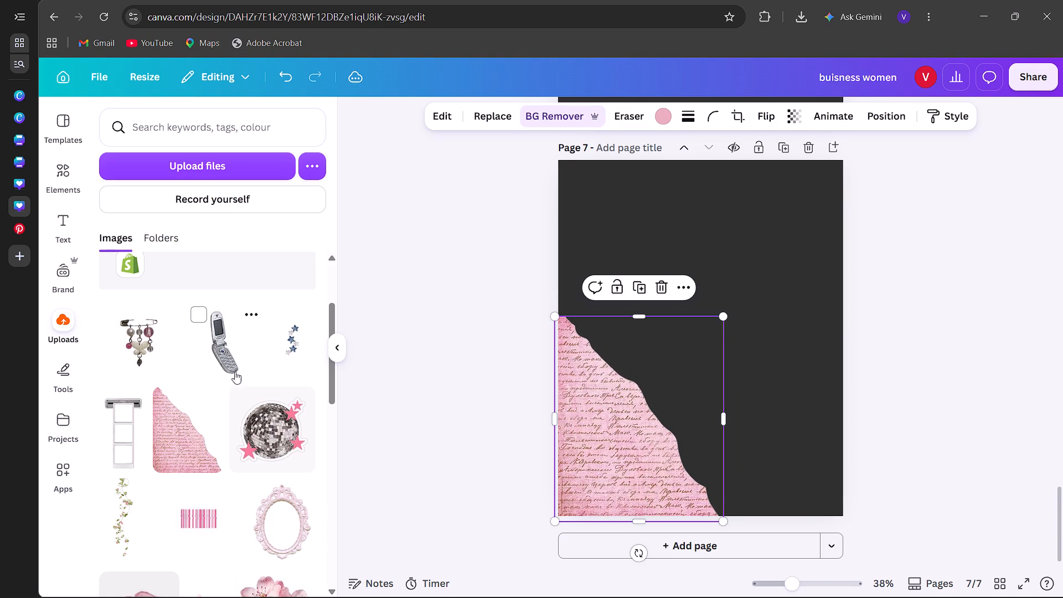
Add the uploaded disco ball with pink stars to page 7, background removed, overlapping the torn pink paper.
{"action": "left_click", "coordinate": [270, 417]}
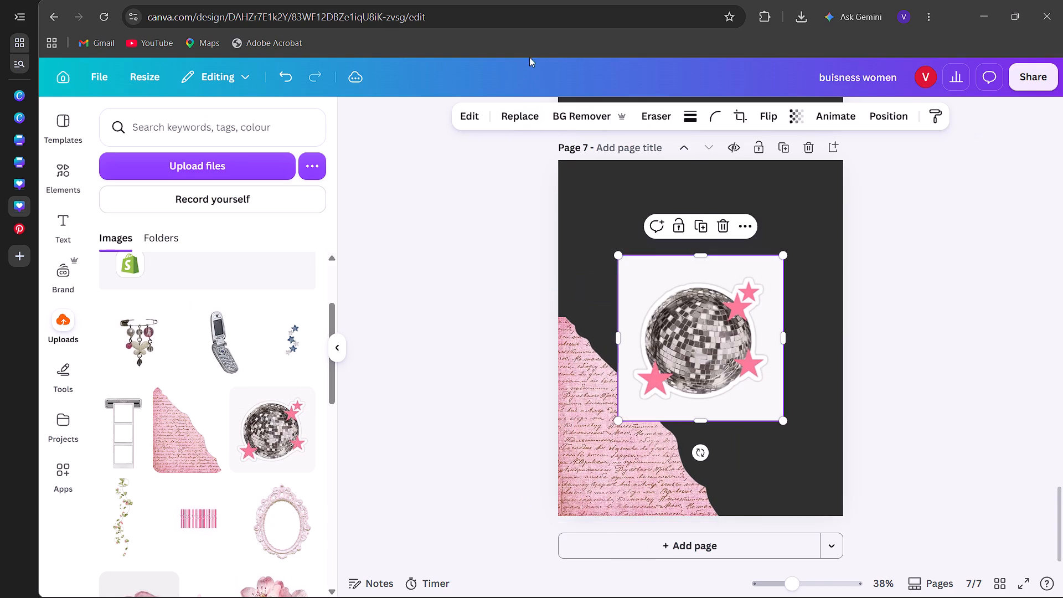
{"action": "left_click", "coordinate": [569, 118]}
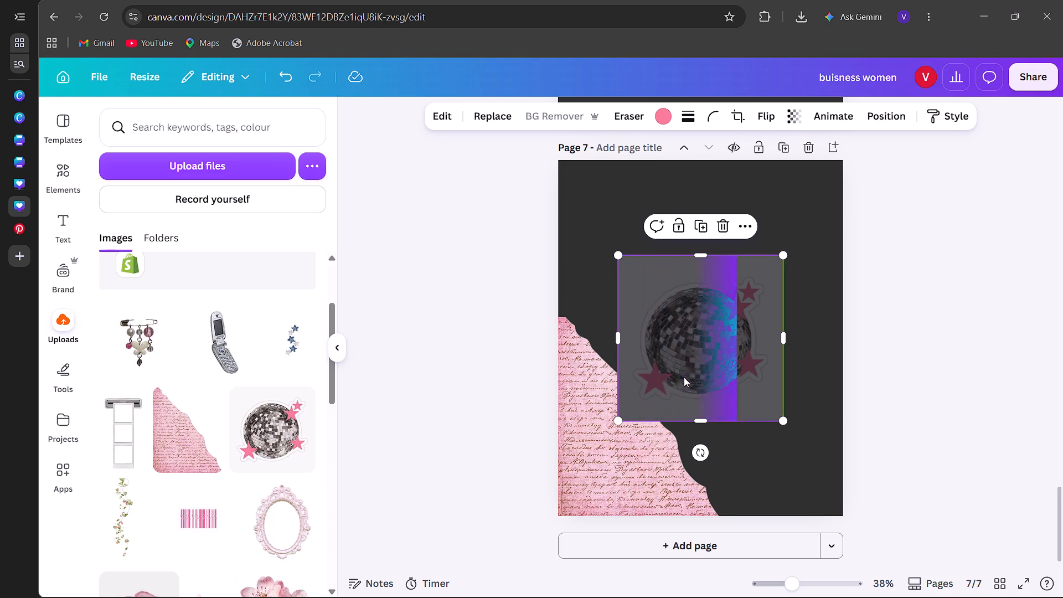
{"action": "left_click_drag", "start_coordinate": [695, 355], "coordinate": [635, 390]}
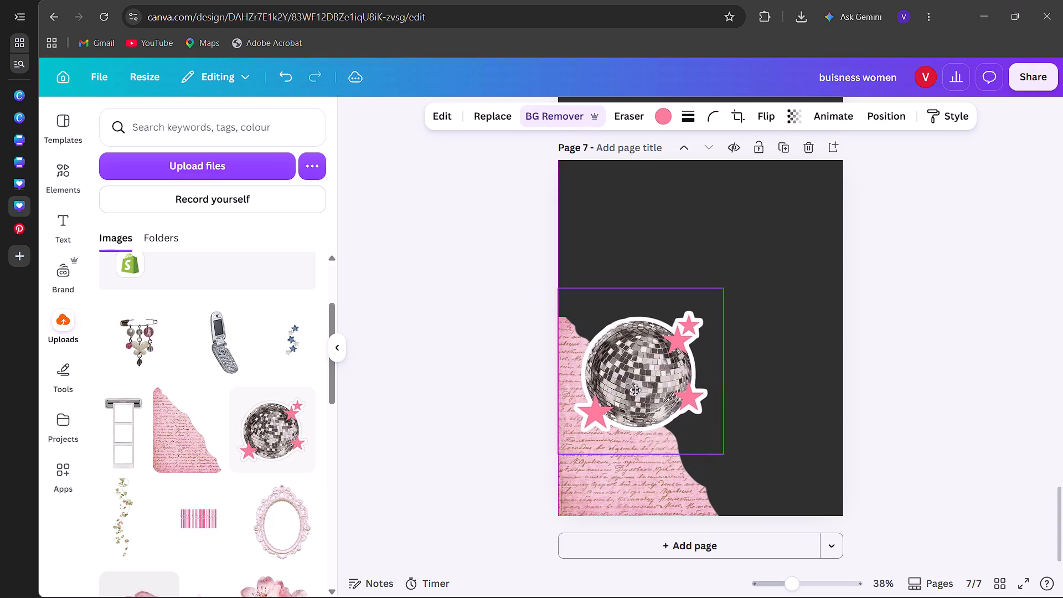
{"action": "left_click_drag", "start_coordinate": [635, 390], "coordinate": [629, 393]}
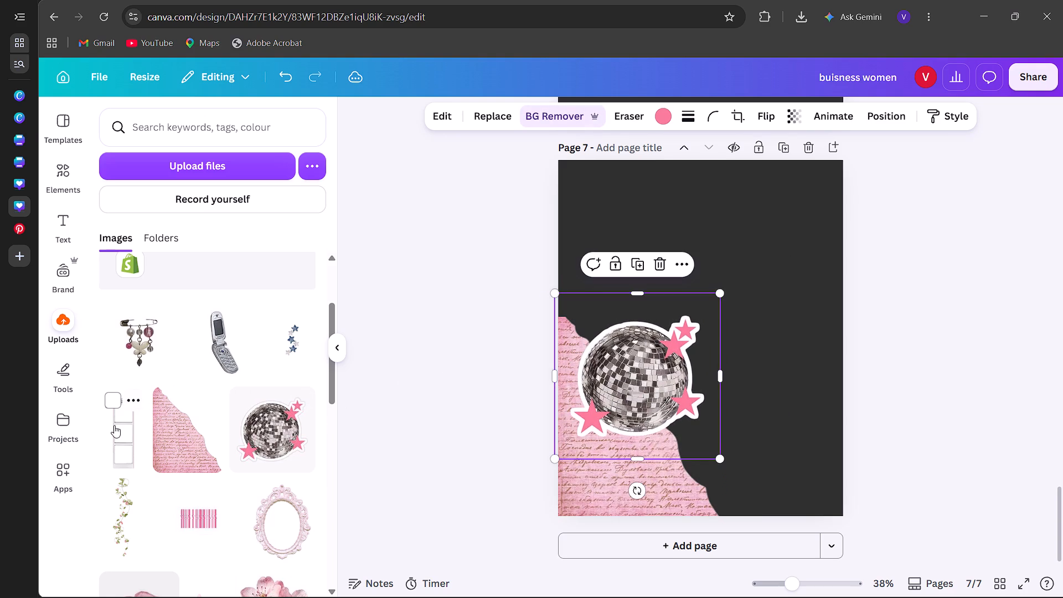
Add the uploaded photo booth strip to page 7, background removed, against the page's left edge with its lower frames over the torn paper.
{"action": "left_click", "coordinate": [114, 426]}
{"action": "left_click", "coordinate": [580, 113]}
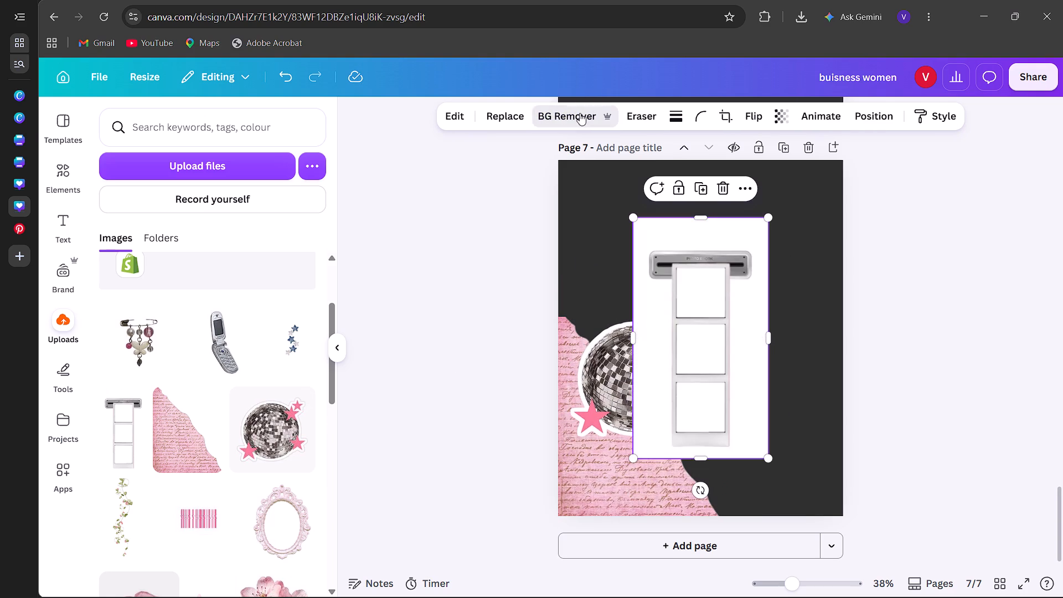
{"action": "left_click_drag", "start_coordinate": [688, 284], "coordinate": [609, 286]}
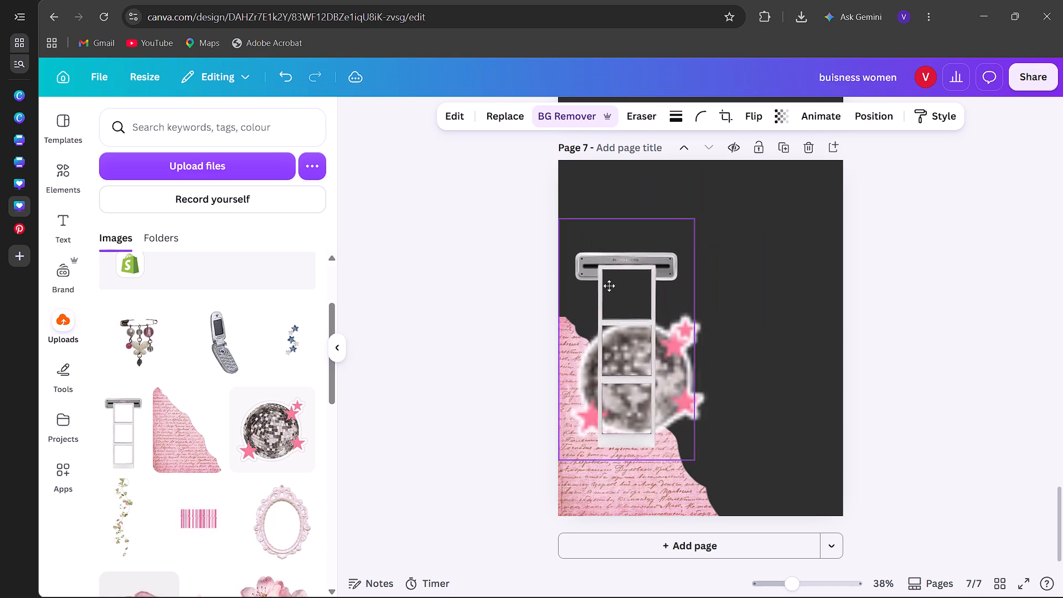
{"action": "left_click_drag", "start_coordinate": [609, 286], "coordinate": [605, 296]}
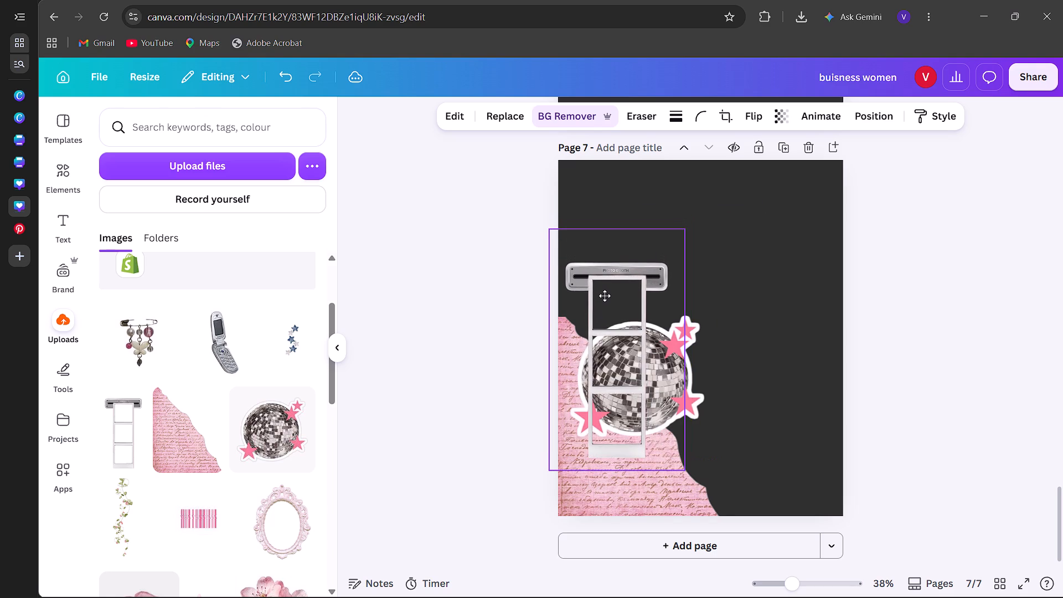
{"action": "left_click_drag", "start_coordinate": [605, 296], "coordinate": [605, 333]}
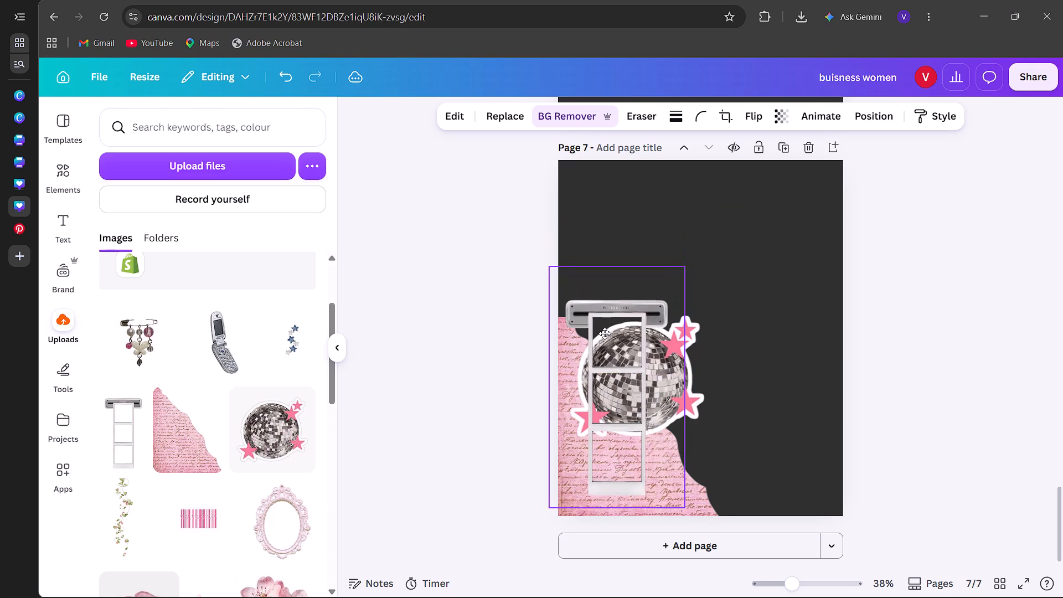
{"action": "left_click_drag", "start_coordinate": [605, 333], "coordinate": [605, 335]}
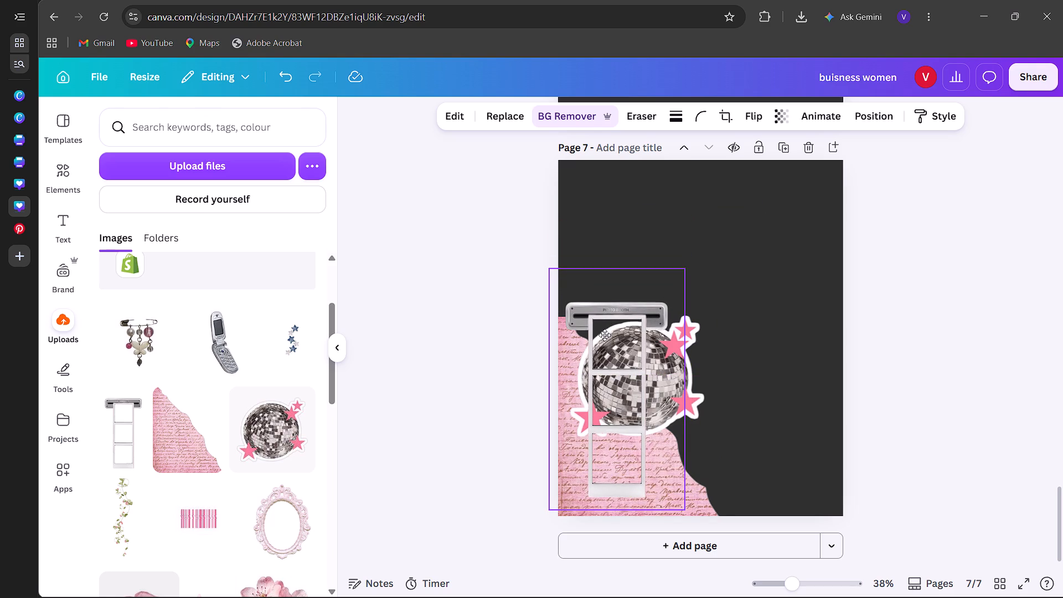
{"action": "left_click_drag", "start_coordinate": [605, 335], "coordinate": [620, 288]}
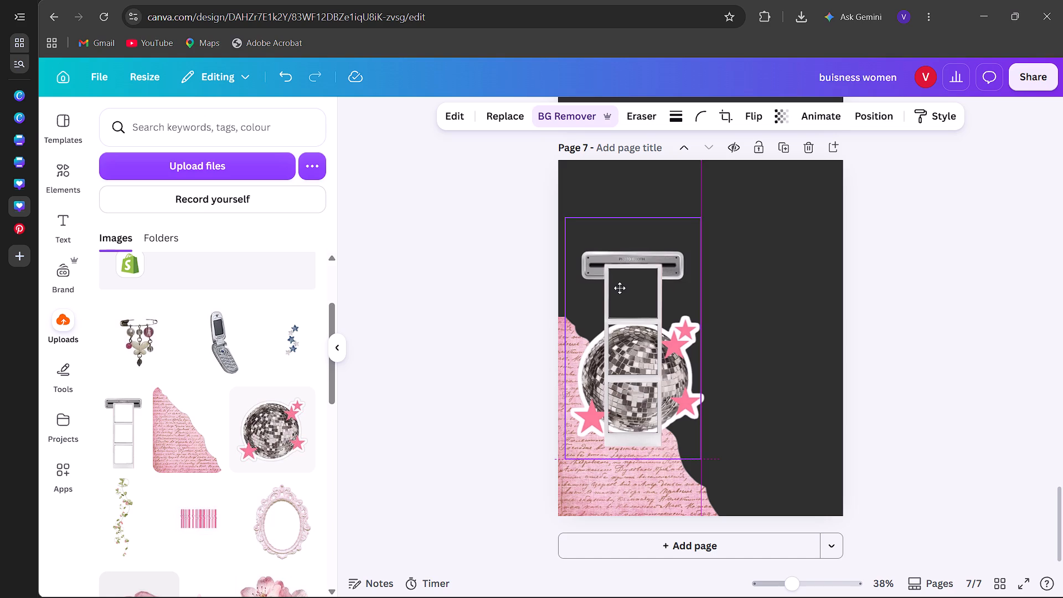
{"action": "left_click_drag", "start_coordinate": [620, 288], "coordinate": [600, 295]}
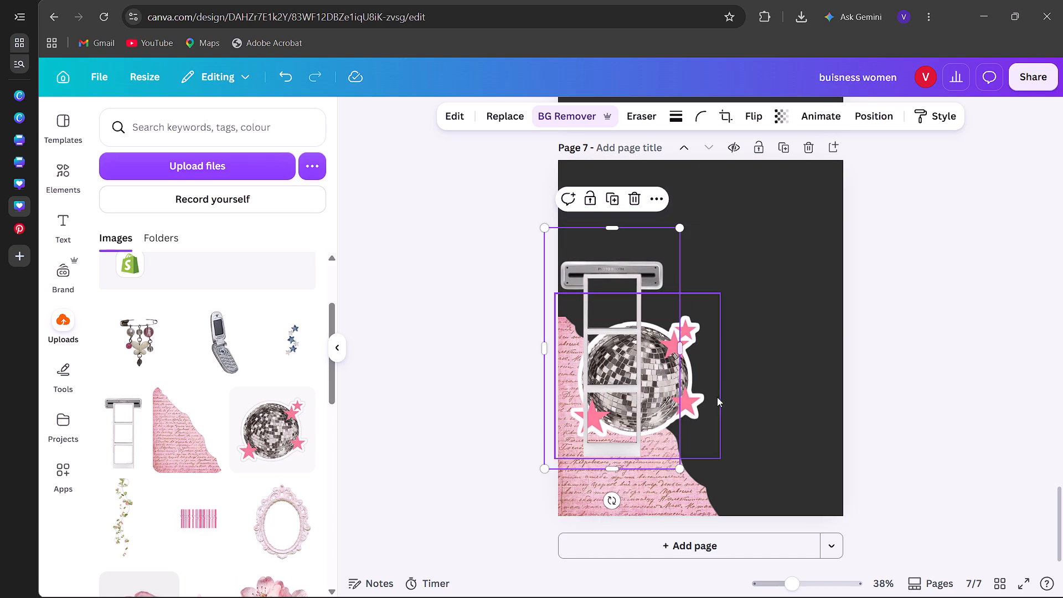
Move the disco ball off the photo strip to the bottom centre of page 7.
{"action": "left_click_drag", "start_coordinate": [701, 406], "coordinate": [758, 472]}
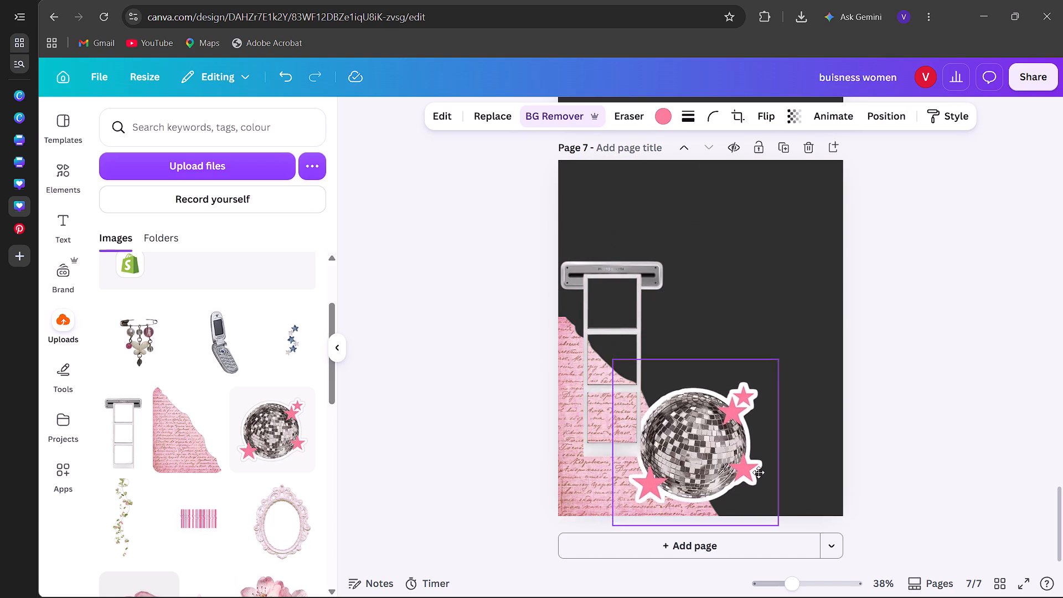
{"action": "left_click_drag", "start_coordinate": [758, 472], "coordinate": [761, 462]}
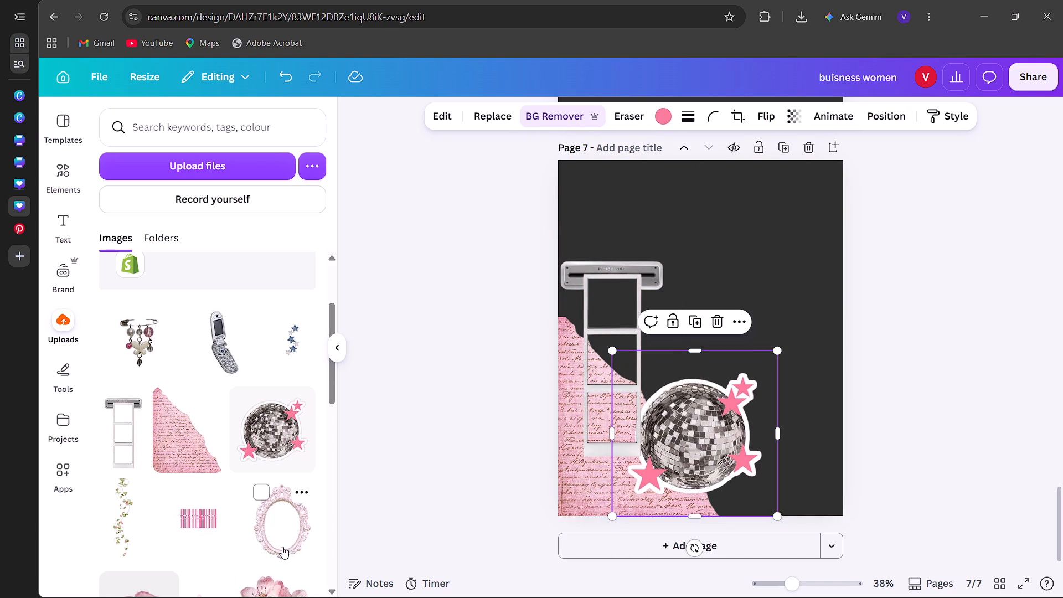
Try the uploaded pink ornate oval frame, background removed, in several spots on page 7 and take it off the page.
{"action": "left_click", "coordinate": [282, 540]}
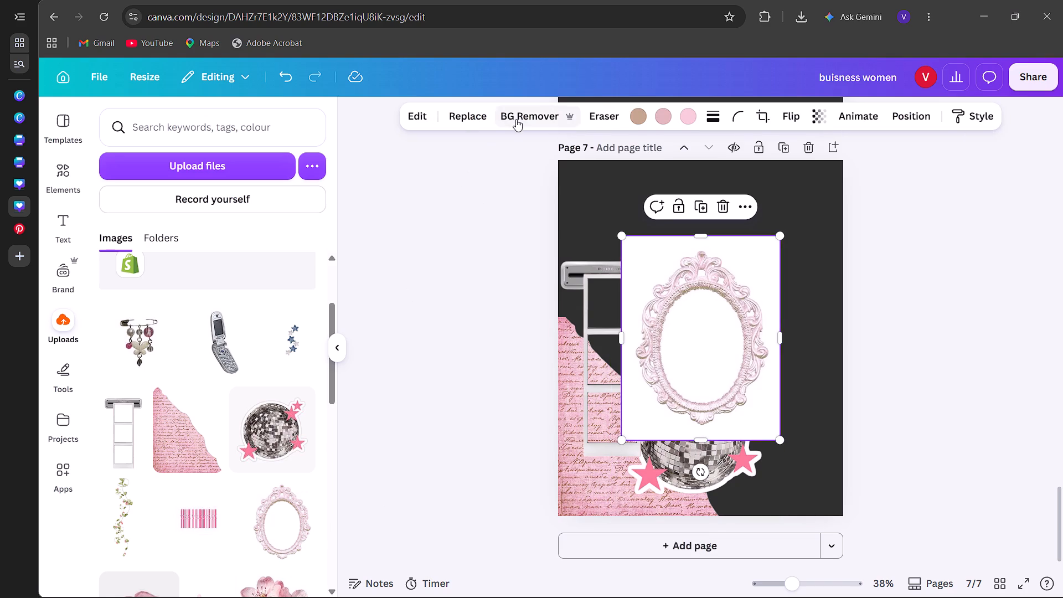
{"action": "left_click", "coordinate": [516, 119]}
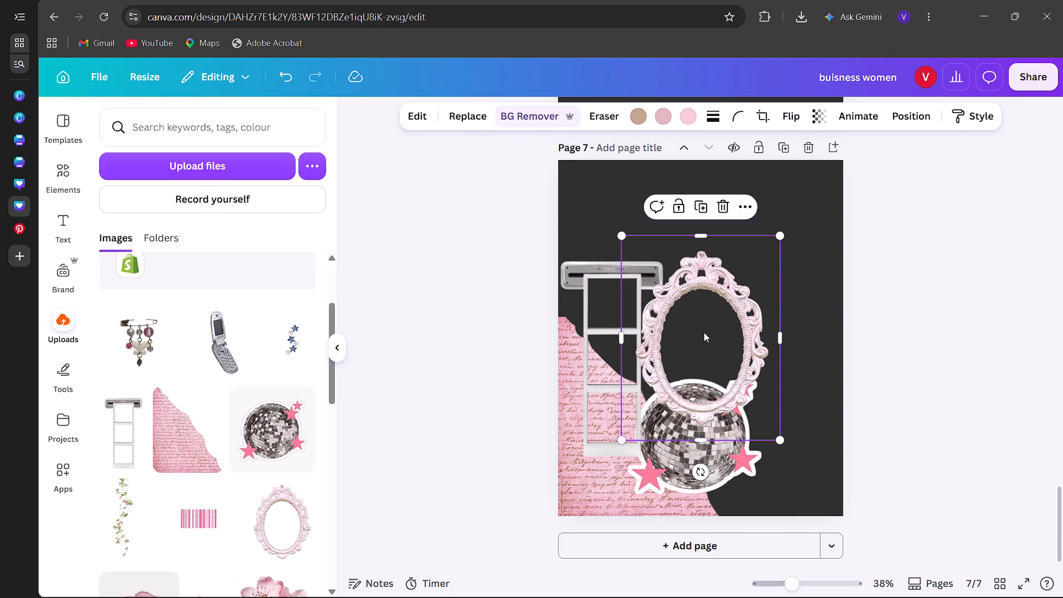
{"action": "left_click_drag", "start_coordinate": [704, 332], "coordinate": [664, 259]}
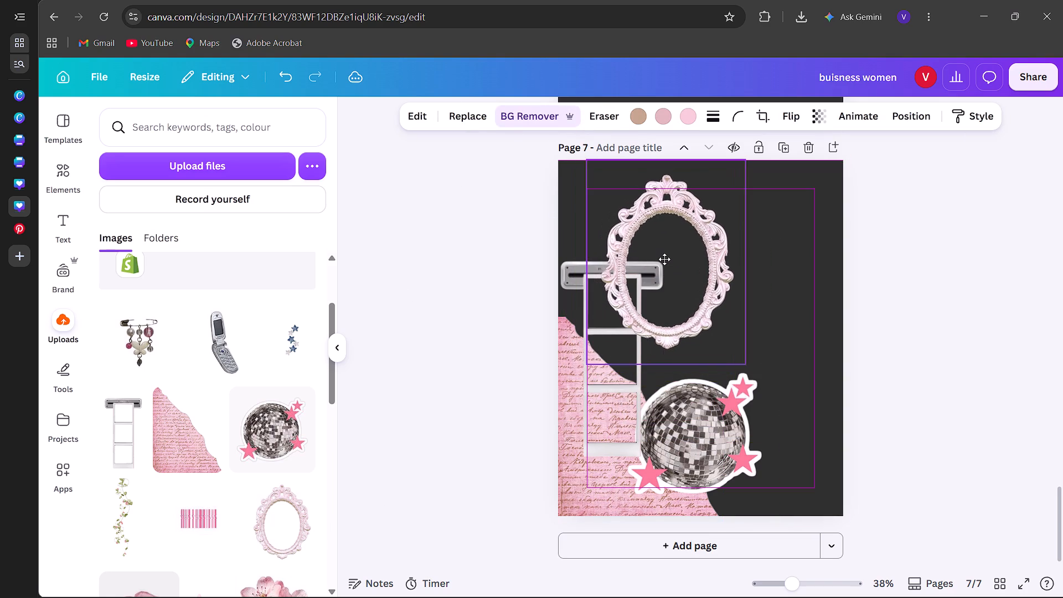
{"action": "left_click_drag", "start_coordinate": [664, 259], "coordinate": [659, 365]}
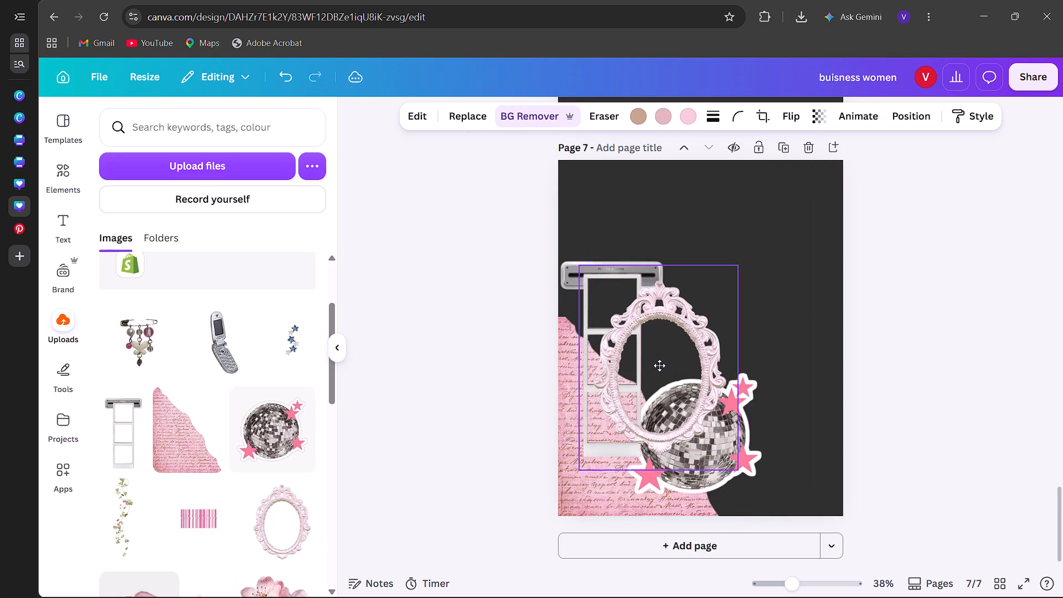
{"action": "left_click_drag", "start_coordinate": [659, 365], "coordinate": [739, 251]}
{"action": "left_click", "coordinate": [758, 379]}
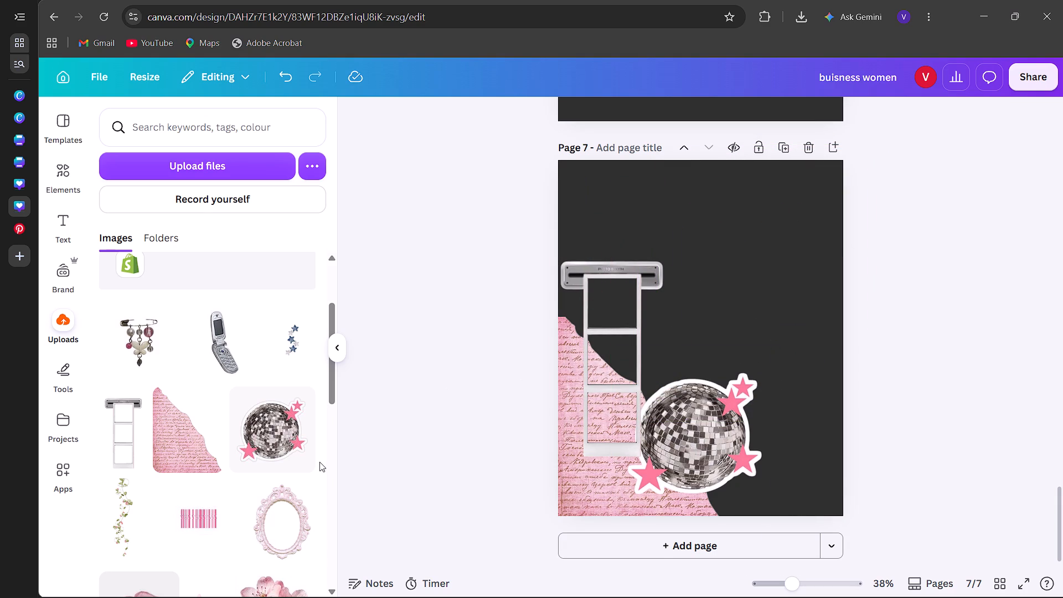
Add the uploaded flowering vine to page 7, background removed, hanging from the top-left corner over the photo strip's printer slot.
{"action": "scroll", "coordinate": [319, 462], "scroll_direction": "down", "scroll_amount": 2}
{"action": "left_click", "coordinate": [142, 408]}
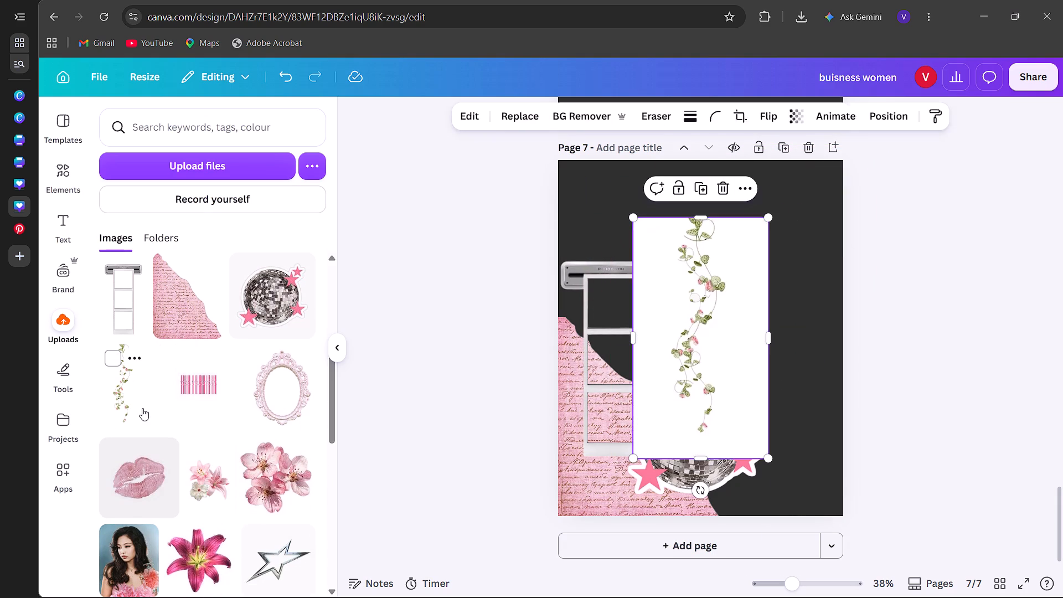
{"action": "left_click", "coordinate": [534, 116]}
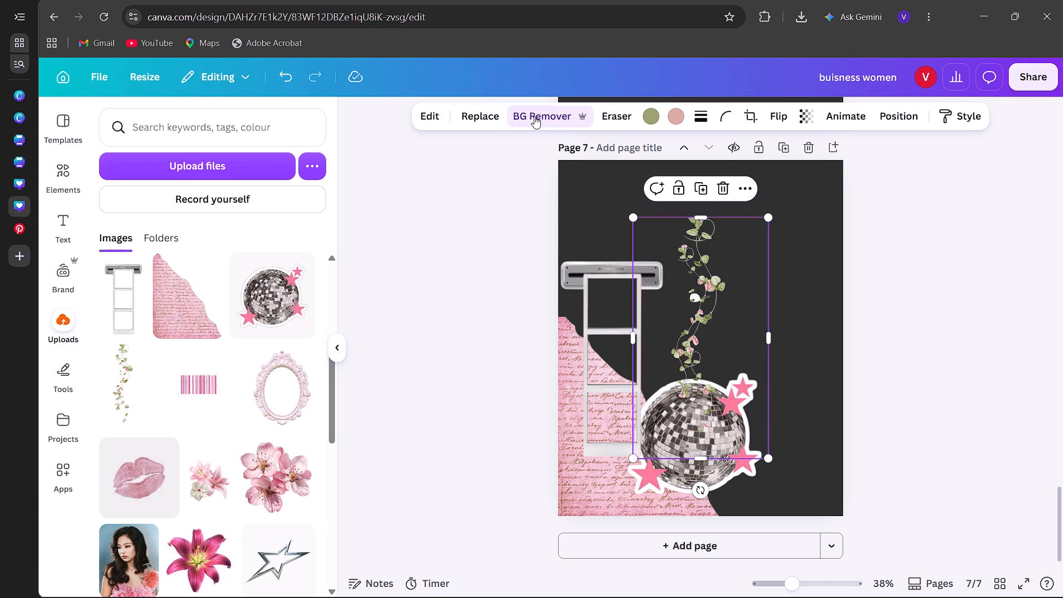
{"action": "left_click_drag", "start_coordinate": [696, 348], "coordinate": [610, 306]}
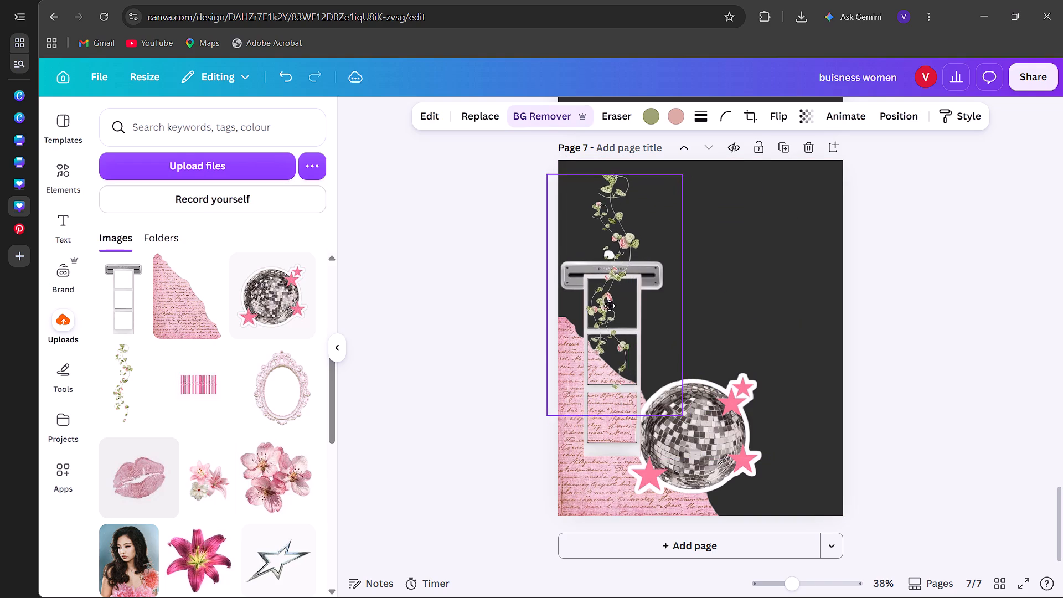
{"action": "left_click_drag", "start_coordinate": [610, 306], "coordinate": [579, 288]}
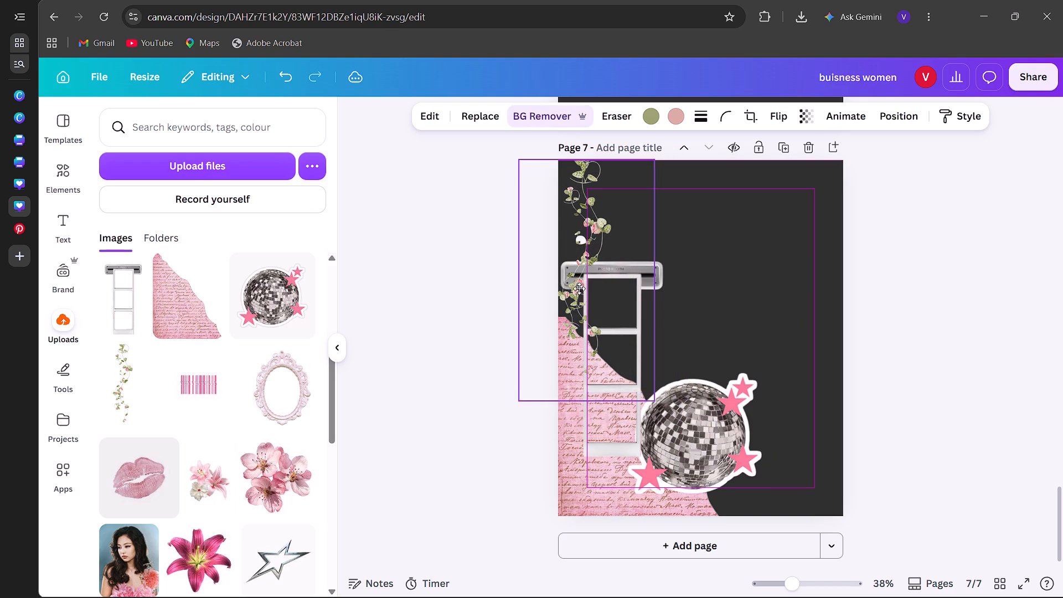
{"action": "left_click_drag", "start_coordinate": [579, 288], "coordinate": [590, 286]}
Add the uploaded pink cherry blossoms to page 7 and remove their background.
{"action": "scroll", "coordinate": [268, 455], "scroll_direction": "down", "scroll_amount": 1}
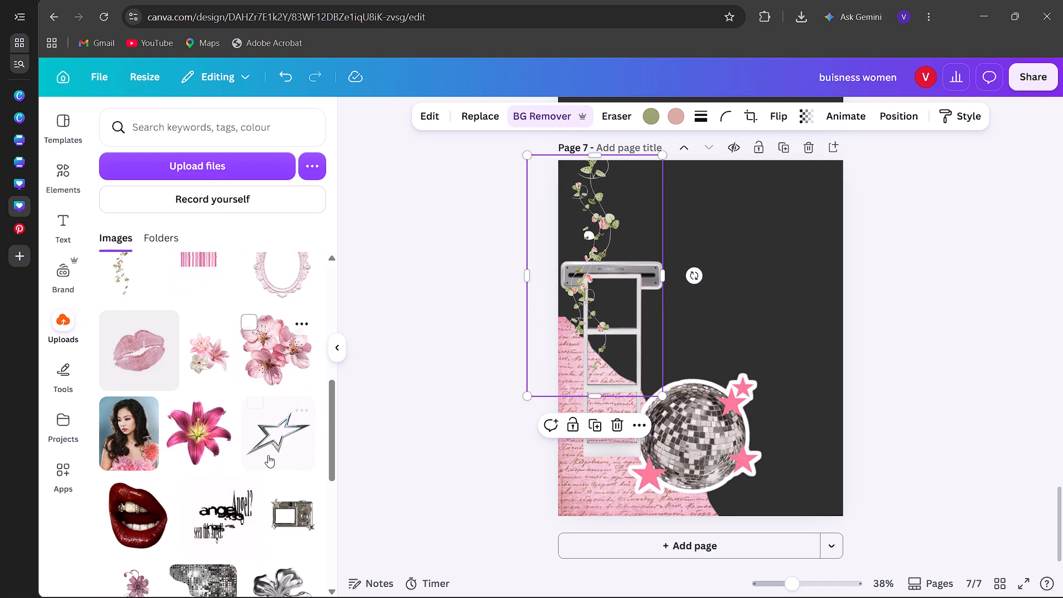
{"action": "scroll", "coordinate": [268, 455], "scroll_direction": "down", "scroll_amount": 1}
{"action": "left_click", "coordinate": [271, 342]}
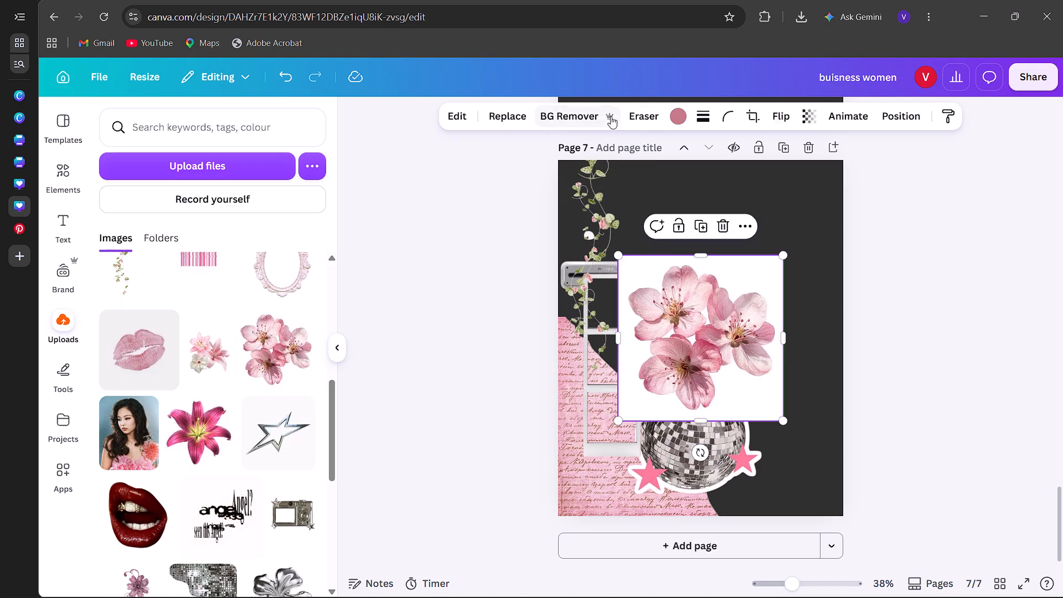
{"action": "left_click", "coordinate": [611, 116]}
{"action": "left_click", "coordinate": [575, 114]}
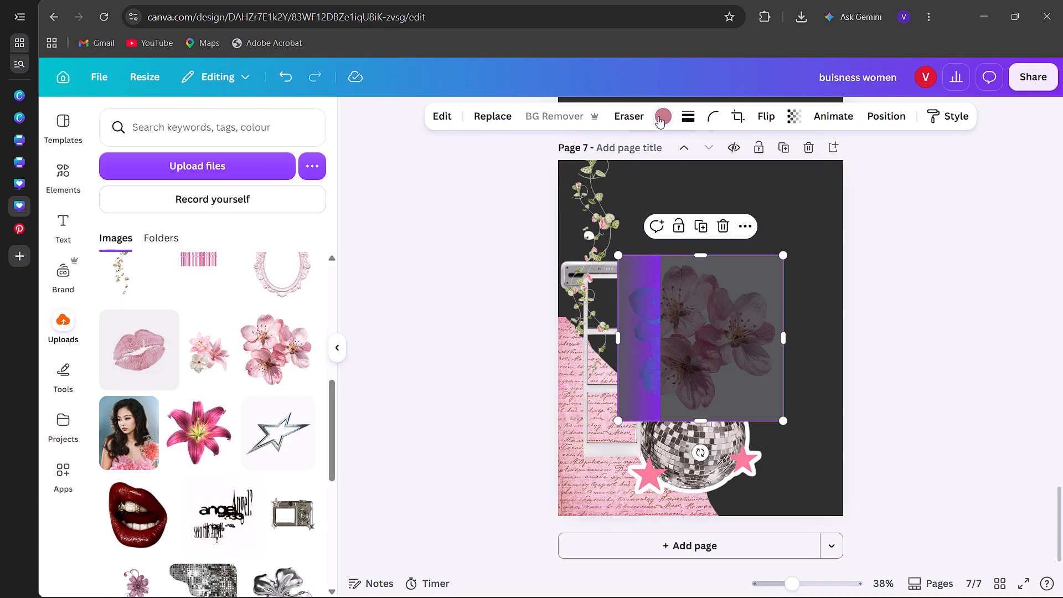
Recolour the cherry blossoms to grey #8f8f8f and move them over the top of the photo strip.
{"action": "left_click", "coordinate": [658, 117]}
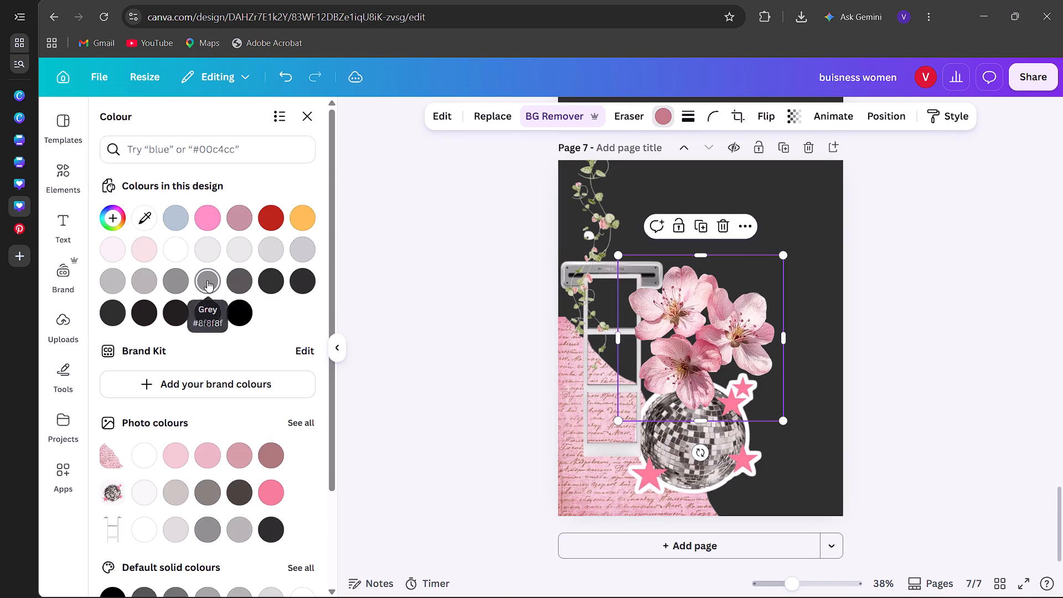
{"action": "left_click", "coordinate": [207, 280]}
{"action": "left_click_drag", "start_coordinate": [634, 329], "coordinate": [590, 265]}
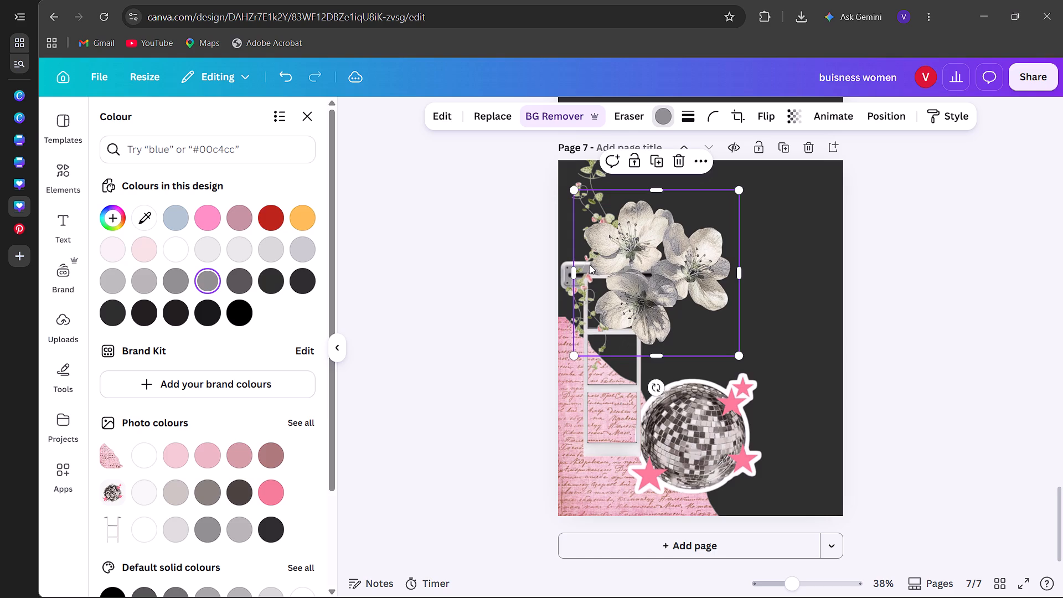